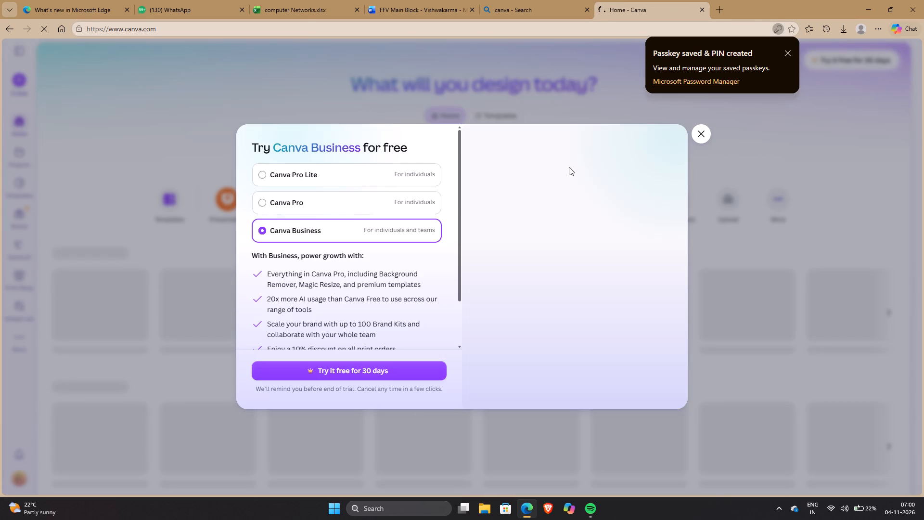
Dismiss the Canva Business trial offer and open the list of all projects.
{"action": "left_click", "coordinate": [705, 137]}
{"action": "left_click", "coordinate": [20, 151]}
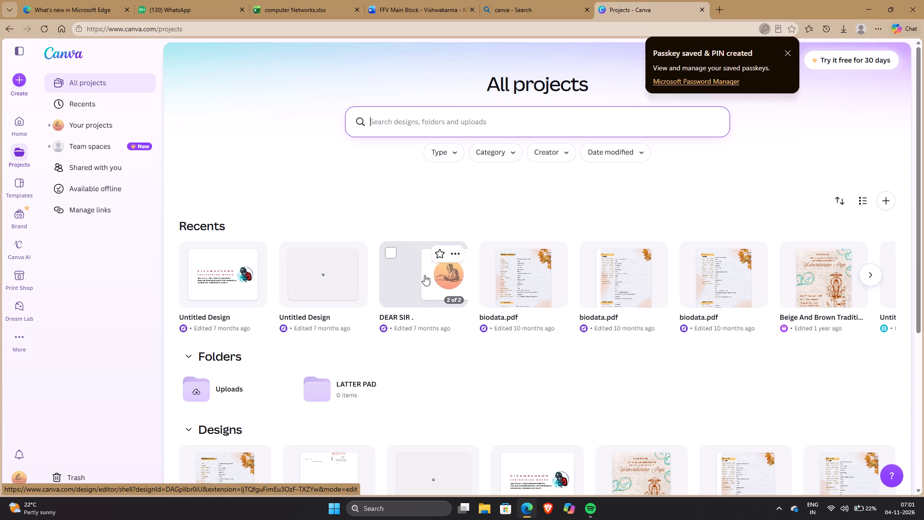
Open the untitled design with the Vishwakarma Engineering Works name, address and welder logo to view it.
{"action": "left_click", "coordinate": [231, 279]}
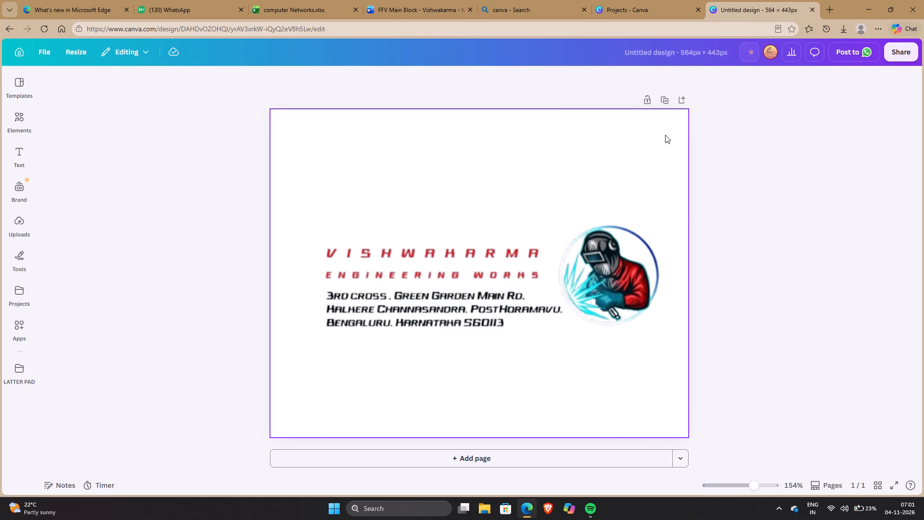
Go back to the all-projects list, look through the designs and view the DEAR SIR . letterhead before returning to the list.
{"action": "left_click", "coordinate": [656, 8]}
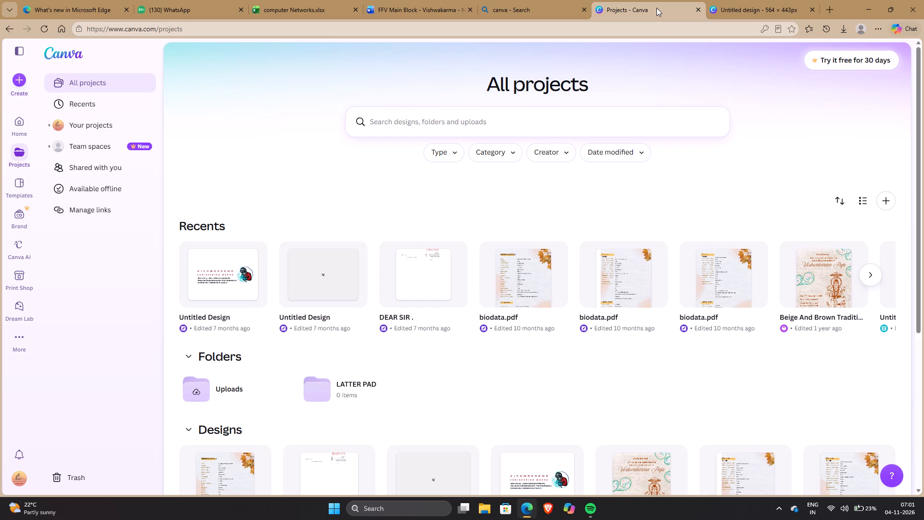
{"action": "key", "text": "Down"}
{"action": "key", "text": "Down"}
{"action": "key", "text": "Down"}
{"action": "key", "text": "Down"}
{"action": "key", "text": "Down"}
{"action": "key", "text": "Down"}
{"action": "key", "text": "Down"}
{"action": "key", "text": "Down"}
{"action": "key", "text": "Down"}
{"action": "key", "text": "Down"}
{"action": "key", "text": "Down"}
{"action": "key", "text": "Down"}
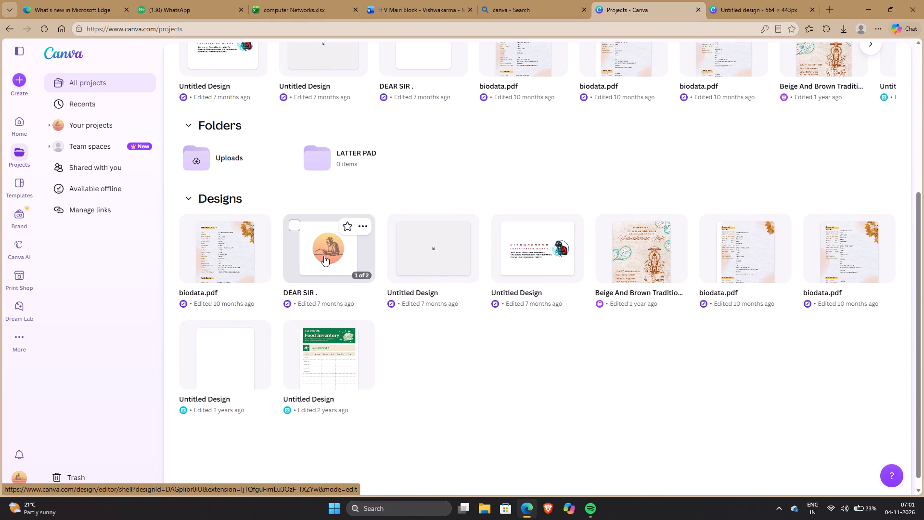
{"action": "left_click", "coordinate": [324, 256]}
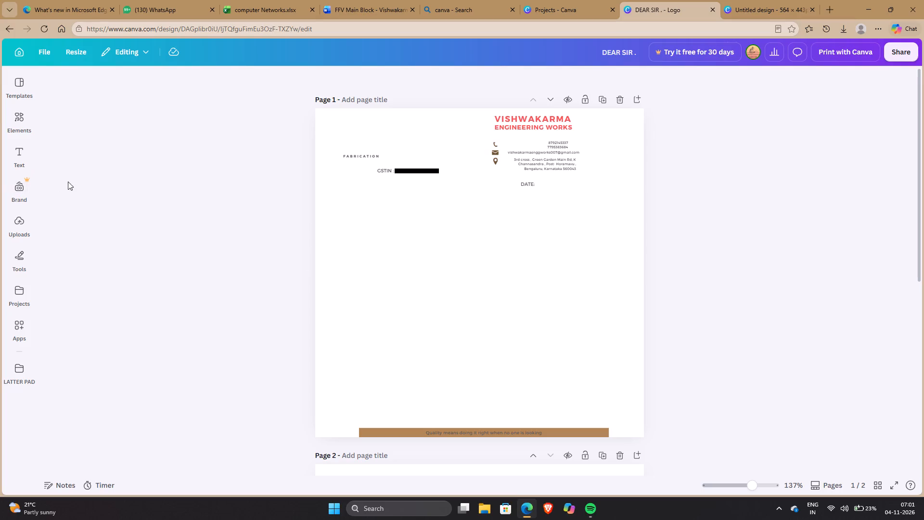
{"action": "left_click", "coordinate": [13, 26]}
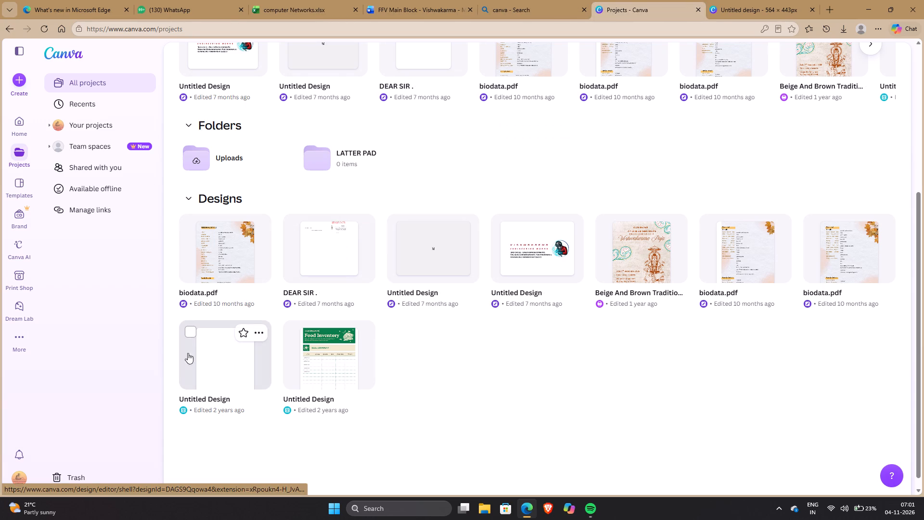
Open the DEAR SIR . letterhead design for editing from the items in Your projects.
{"action": "left_click", "coordinate": [114, 123]}
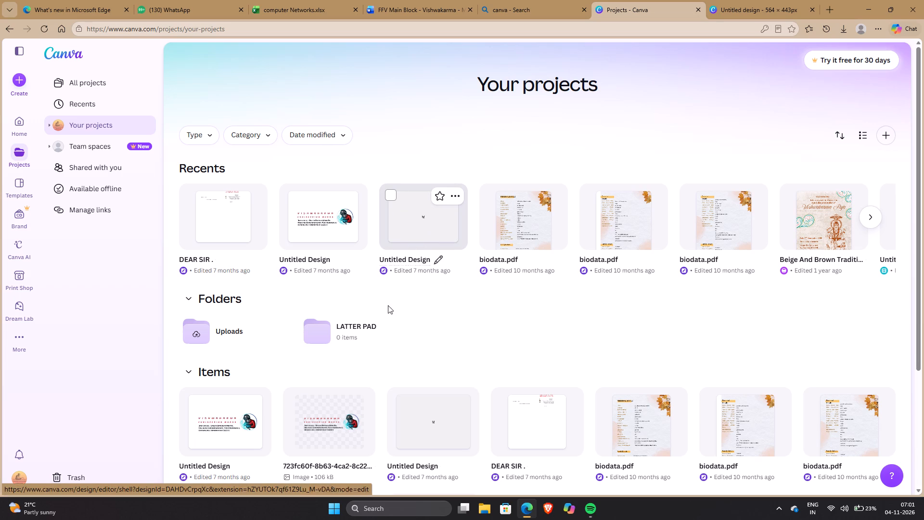
{"action": "key", "text": "Down"}
{"action": "key", "text": "Down"}
{"action": "key", "text": "Down"}
{"action": "key", "text": "Down"}
{"action": "key", "text": "Down"}
{"action": "key", "text": "Down"}
{"action": "key", "text": "Down"}
{"action": "key", "text": "Down"}
{"action": "key", "text": "Down"}
{"action": "key", "text": "Down"}
{"action": "key", "text": "Down"}
{"action": "key", "text": "Down"}
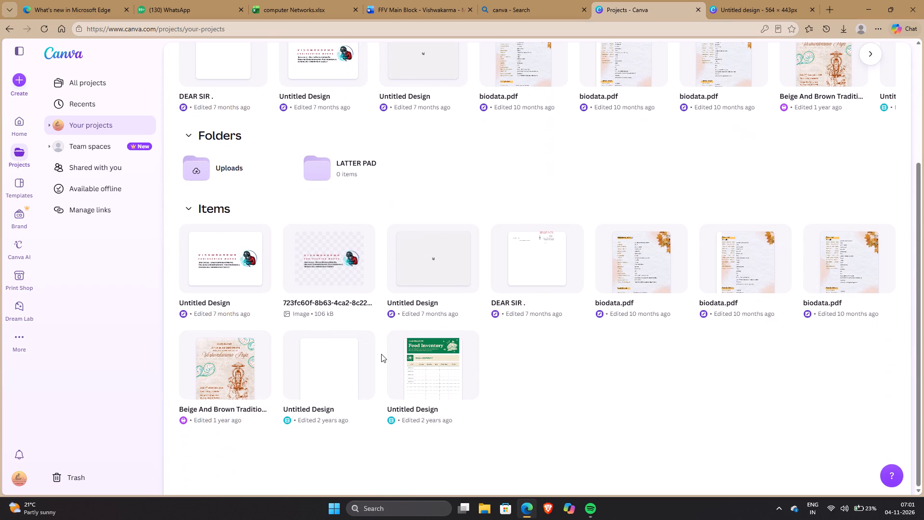
{"action": "key", "text": "Down"}
{"action": "left_click", "coordinate": [519, 270]}
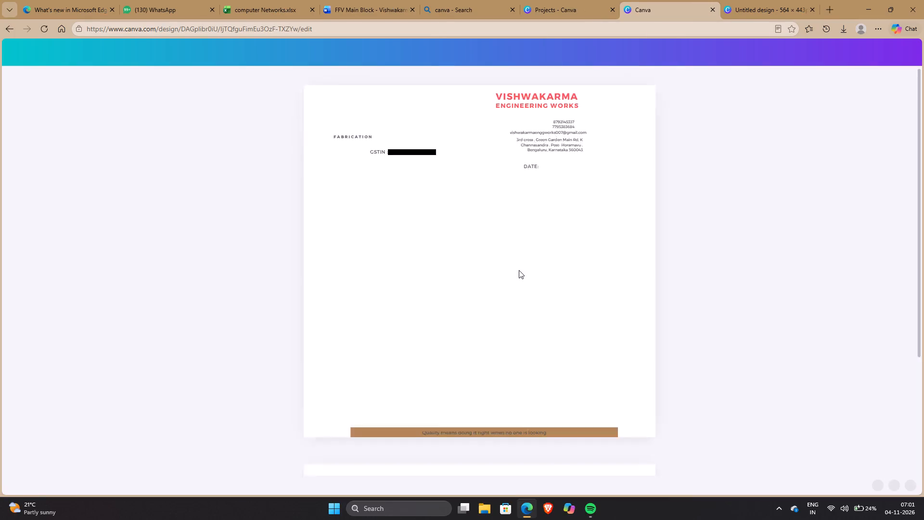
{"action": "left_click", "coordinate": [485, 149]}
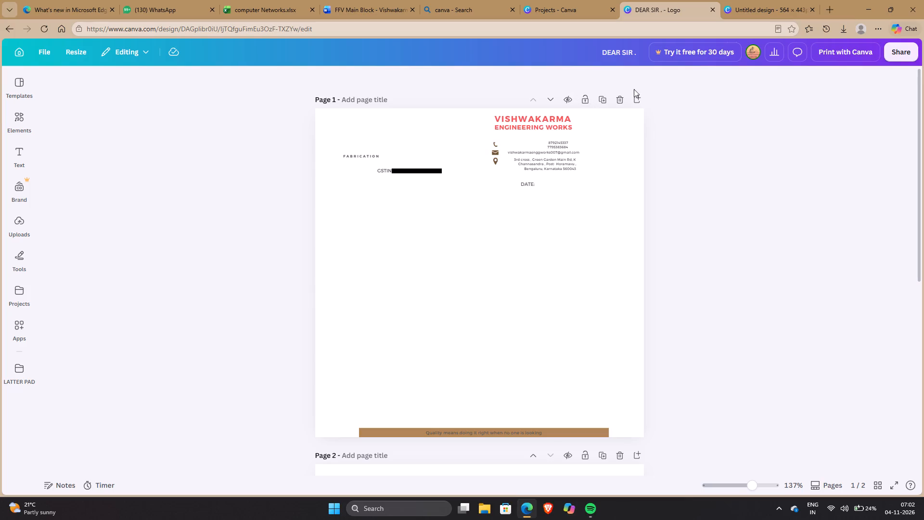
{"action": "left_click", "coordinate": [142, 58]}
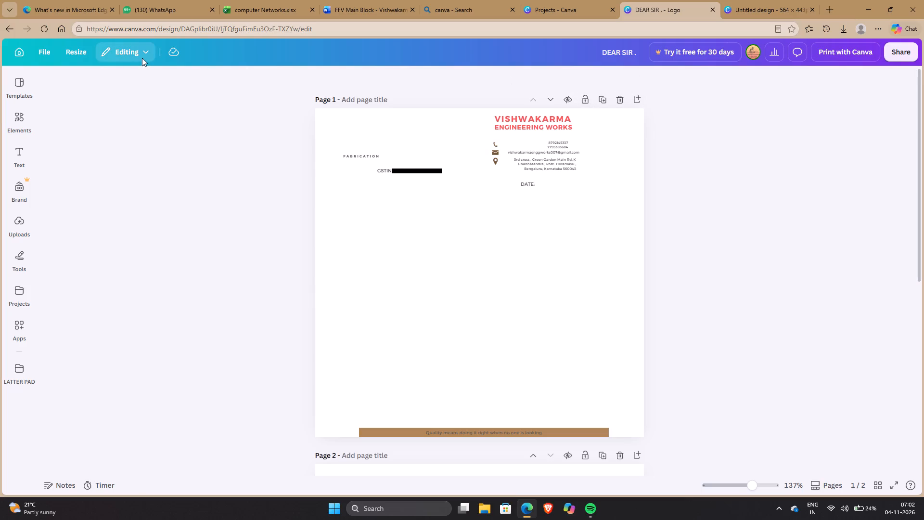
{"action": "left_click", "coordinate": [147, 88]}
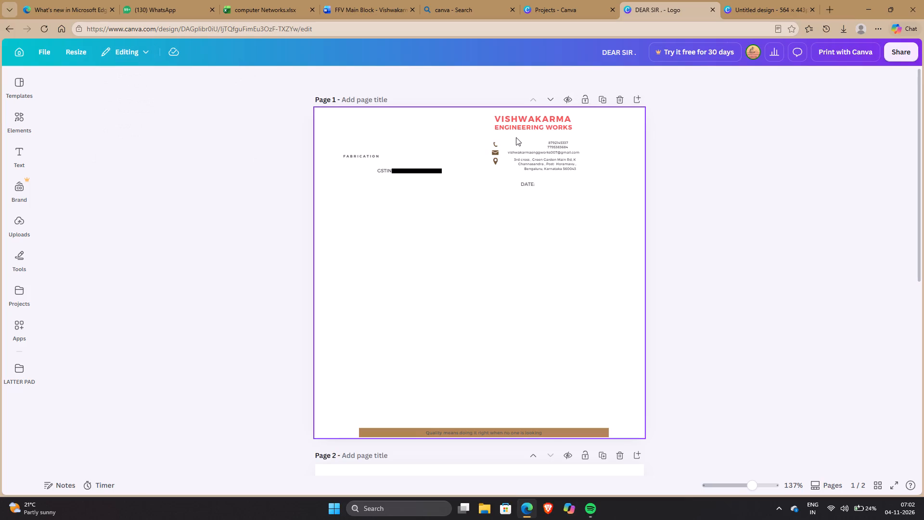
Move the VISHWAKARMA ENGINEERING WORKS heading on page 1 into the page's upper-right corner.
{"action": "left_click", "coordinate": [490, 121]}
{"action": "left_click", "coordinate": [523, 120]}
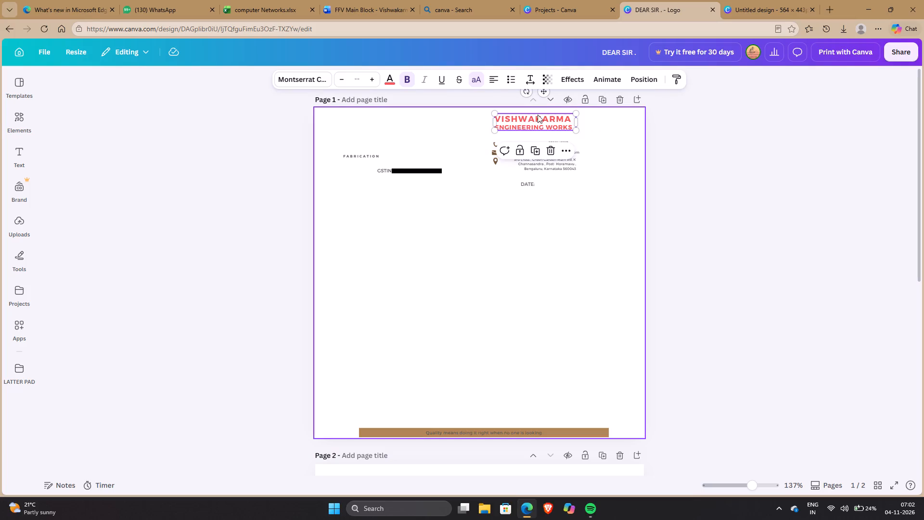
{"action": "left_click_drag", "start_coordinate": [536, 118], "coordinate": [576, 119]}
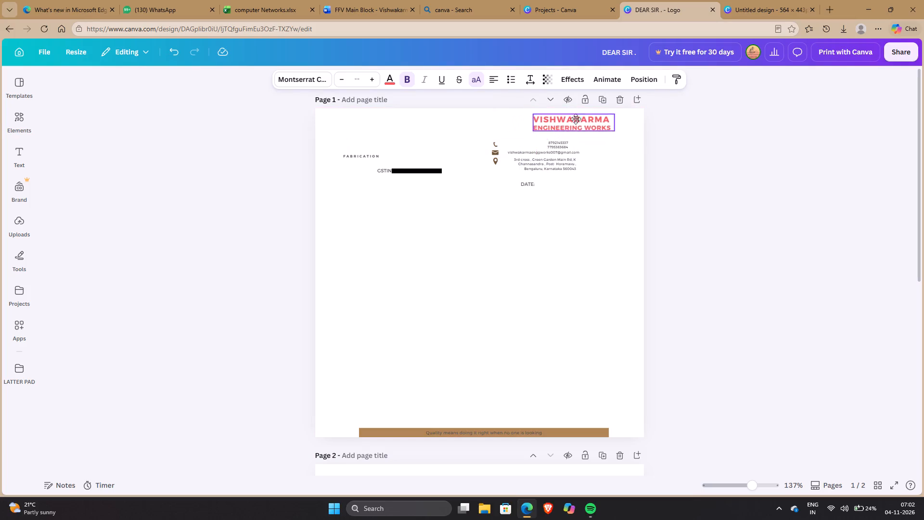
{"action": "left_click_drag", "start_coordinate": [576, 119], "coordinate": [591, 116]}
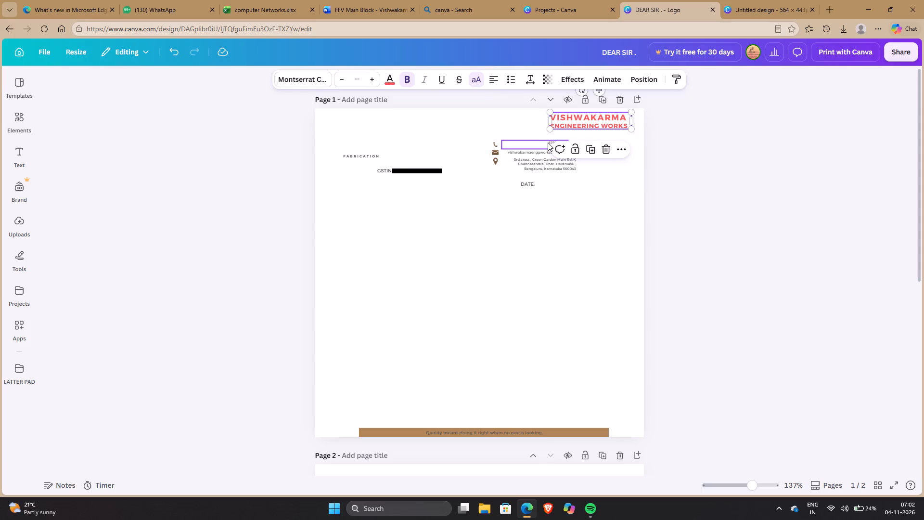
Move the phone, email and address text blocks beneath the heading, stacked and lined up with its right edge.
{"action": "left_click_drag", "start_coordinate": [548, 143], "coordinate": [597, 132]}
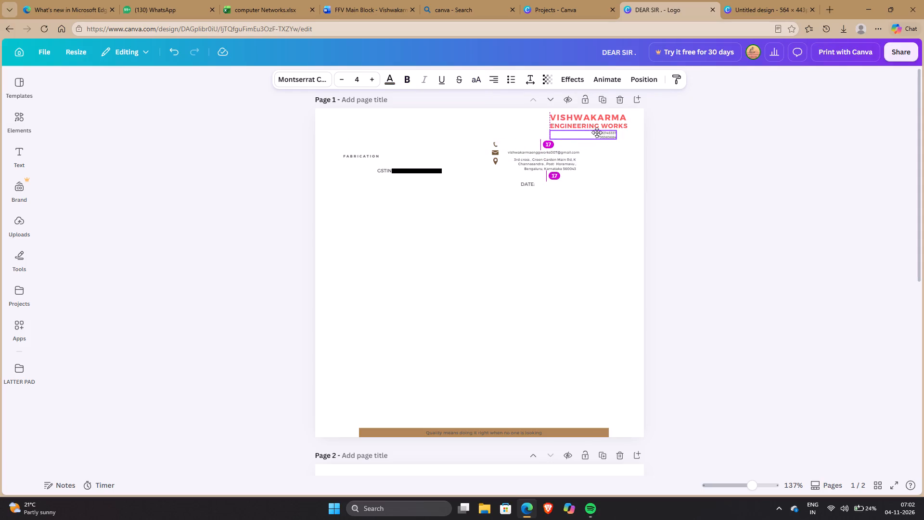
{"action": "left_click_drag", "start_coordinate": [597, 132], "coordinate": [606, 133]}
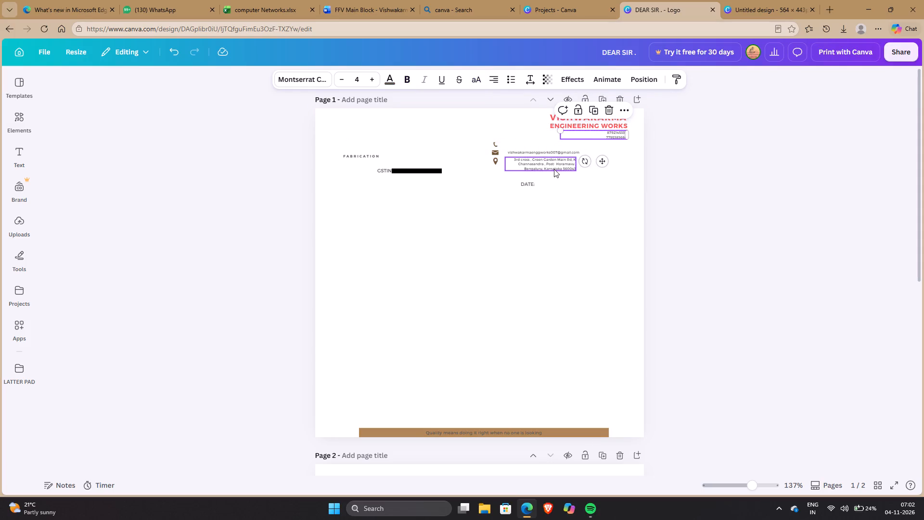
{"action": "left_click_drag", "start_coordinate": [550, 153], "coordinate": [571, 146]}
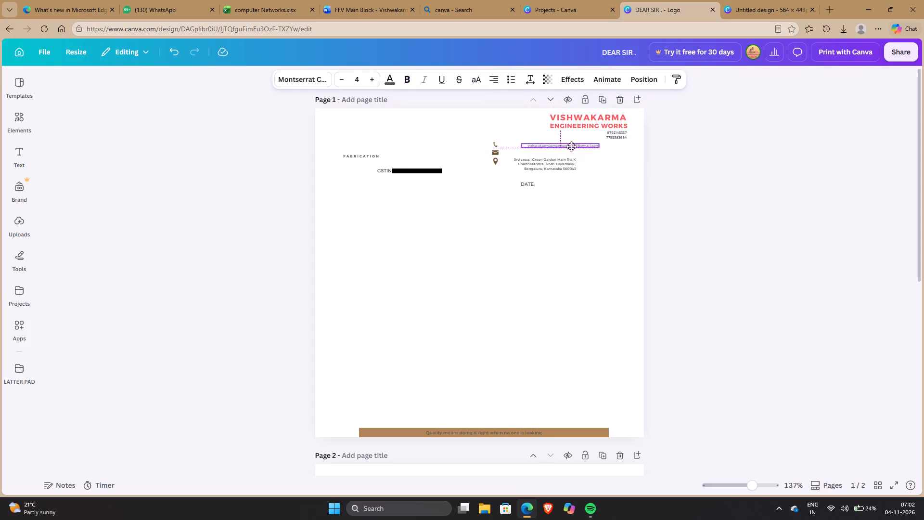
{"action": "left_click_drag", "start_coordinate": [571, 146], "coordinate": [595, 145]}
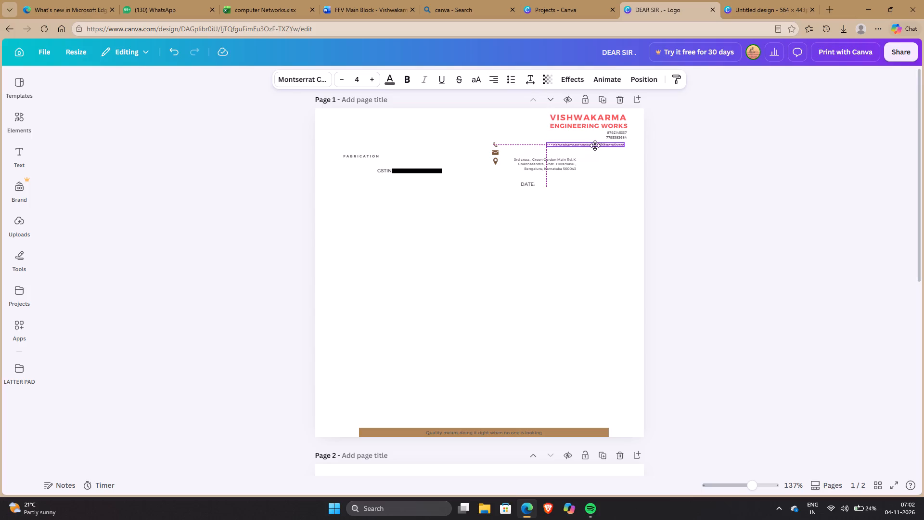
{"action": "left_click_drag", "start_coordinate": [595, 145], "coordinate": [597, 145]}
{"action": "left_click_drag", "start_coordinate": [559, 169], "coordinate": [612, 162]}
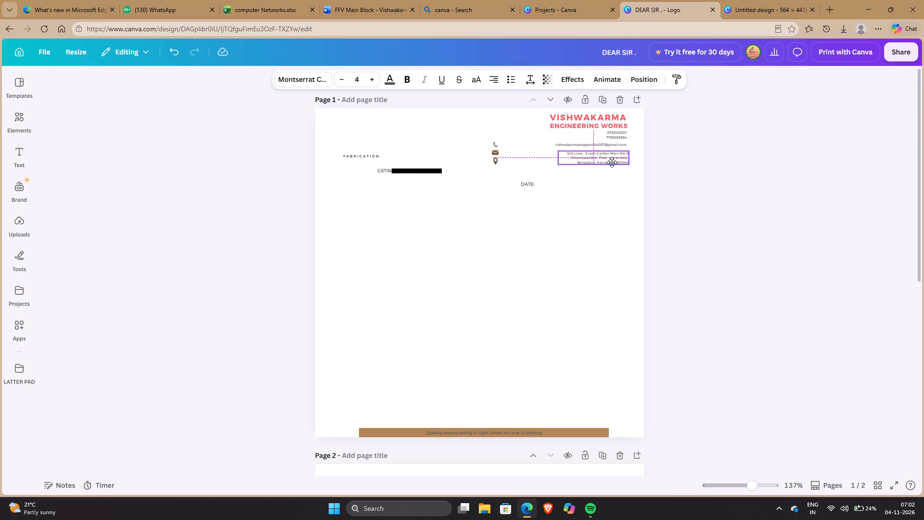
{"action": "left_click_drag", "start_coordinate": [612, 162], "coordinate": [610, 161]}
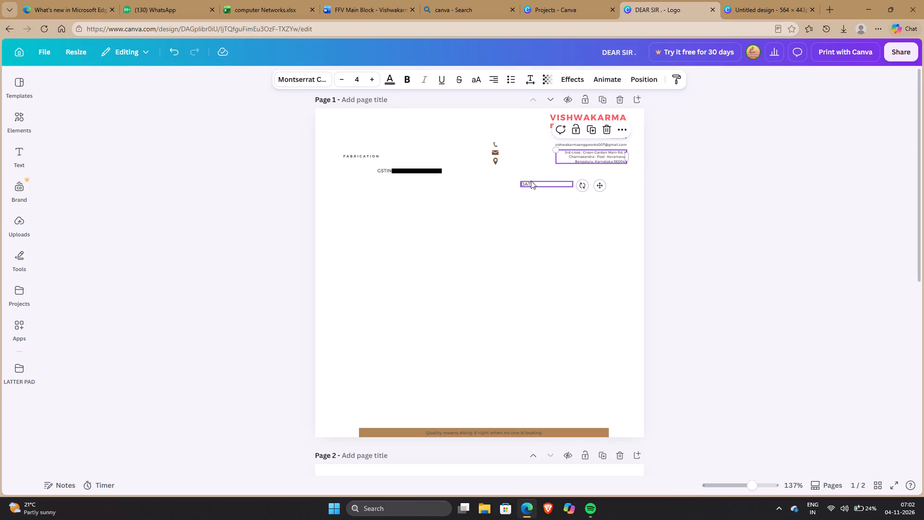
Move the DATE: label below the address block, with its text box ending at the address's right edge.
{"action": "left_click_drag", "start_coordinate": [531, 181], "coordinate": [572, 182]}
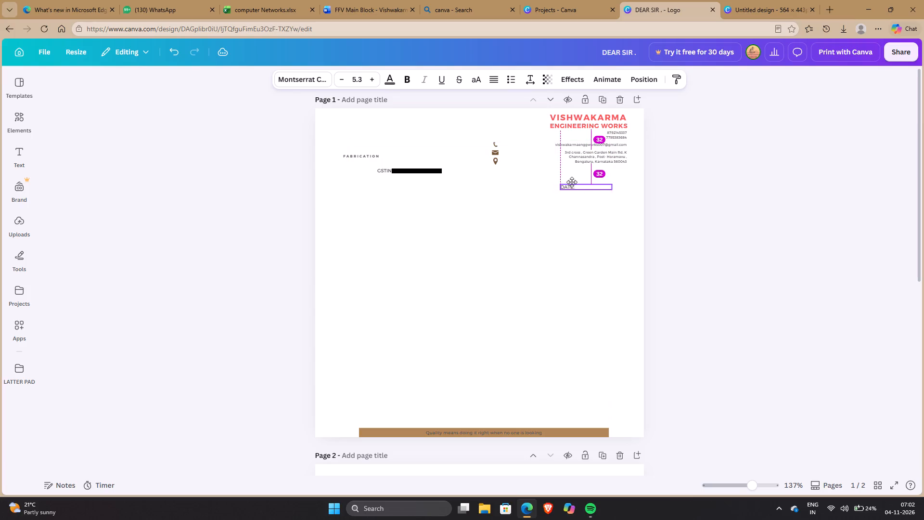
{"action": "left_click_drag", "start_coordinate": [572, 182], "coordinate": [588, 178]}
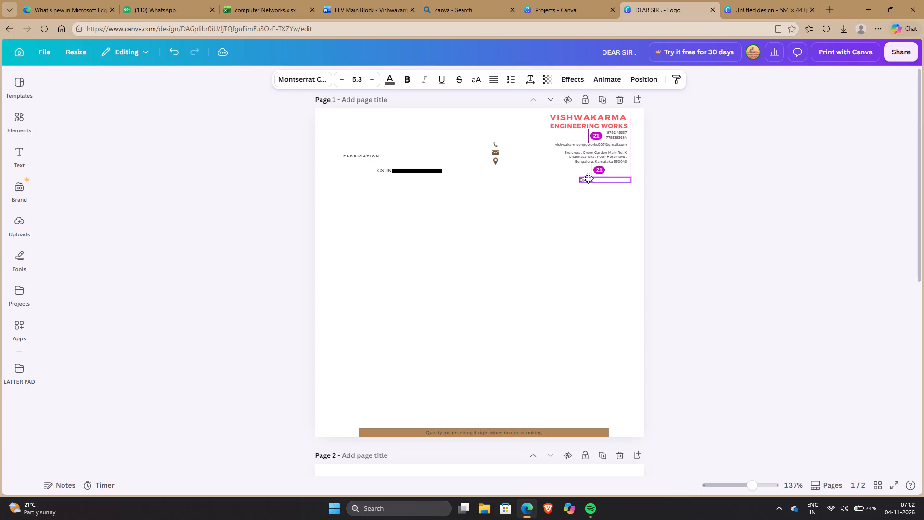
{"action": "left_click_drag", "start_coordinate": [588, 178], "coordinate": [585, 179]}
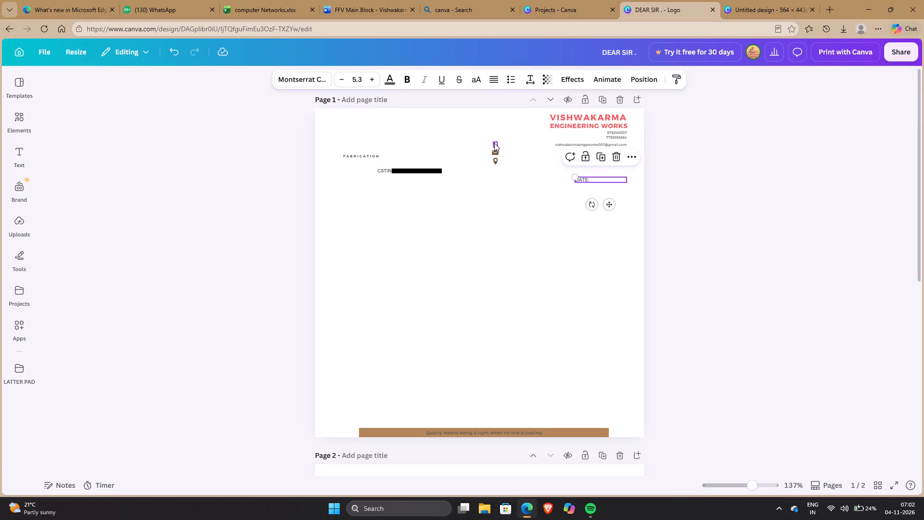
Move the phone, envelope and location icons so each sits just left of its matching contact text.
{"action": "left_click_drag", "start_coordinate": [494, 143], "coordinate": [565, 132]}
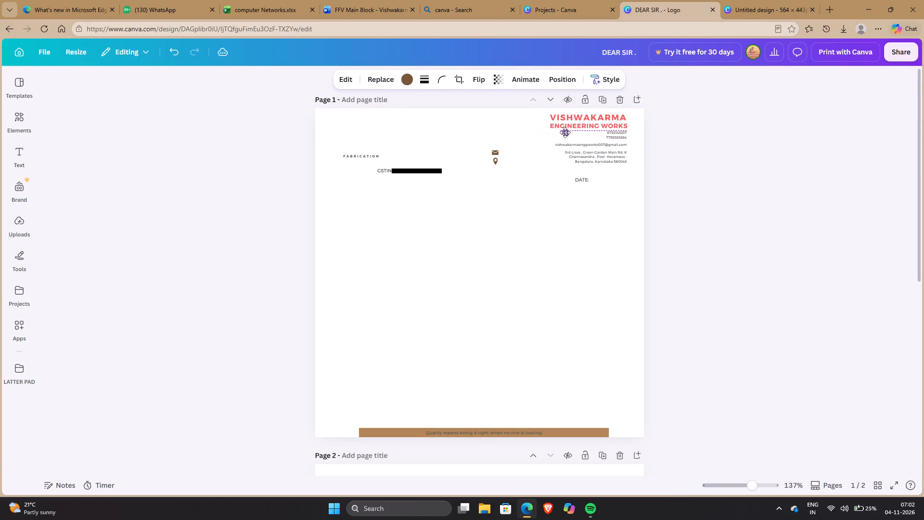
{"action": "left_click_drag", "start_coordinate": [565, 132], "coordinate": [567, 134]}
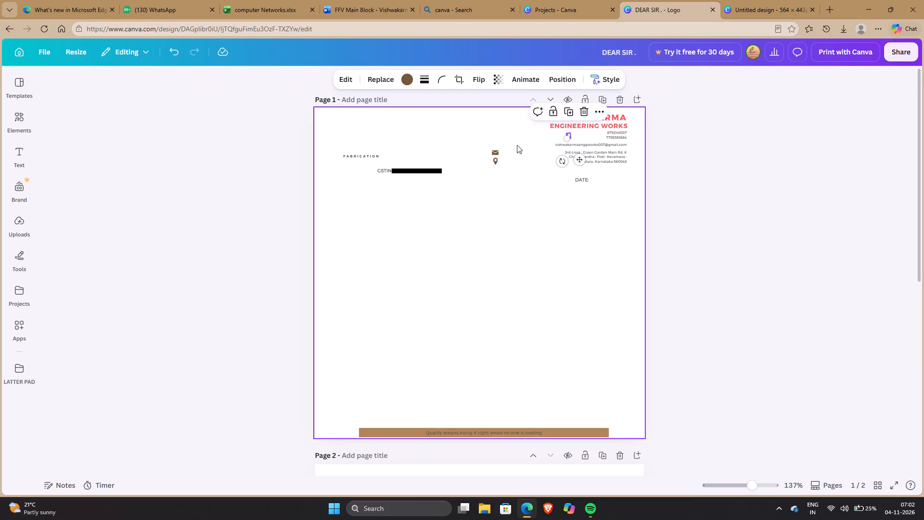
{"action": "left_click_drag", "start_coordinate": [495, 153], "coordinate": [548, 142]}
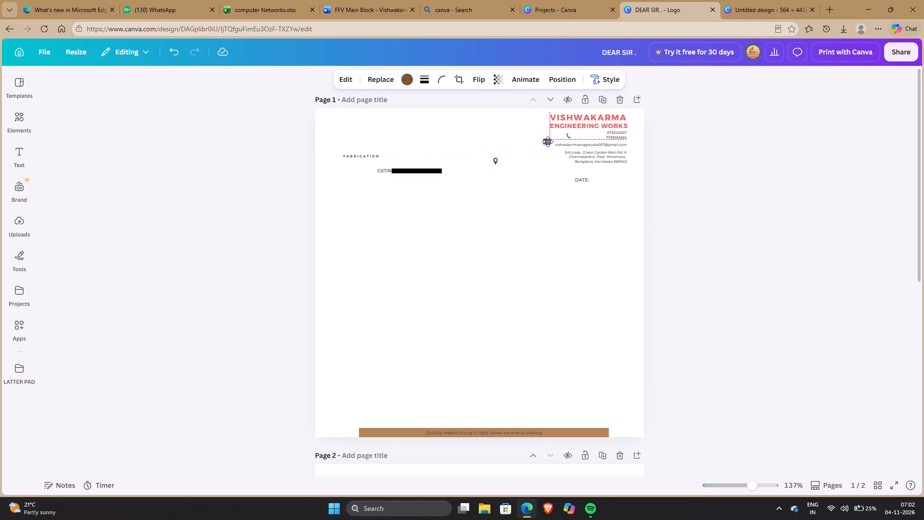
{"action": "left_click_drag", "start_coordinate": [548, 142], "coordinate": [546, 144]}
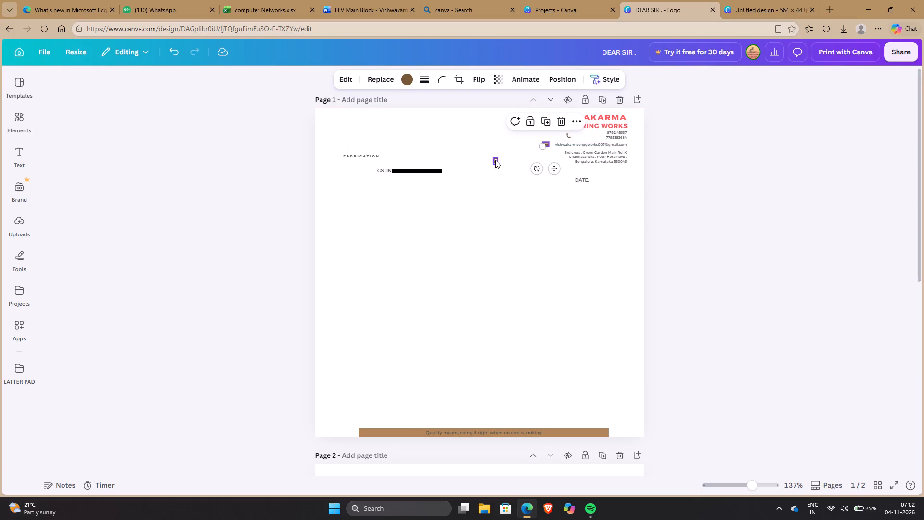
{"action": "left_click_drag", "start_coordinate": [495, 160], "coordinate": [549, 154]}
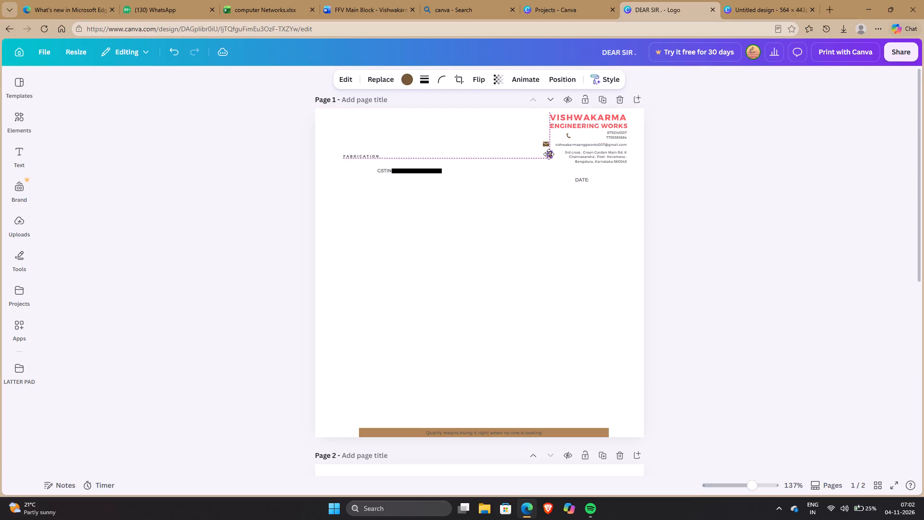
{"action": "left_click_drag", "start_coordinate": [549, 154], "coordinate": [547, 154]}
{"action": "left_click", "coordinate": [512, 151]}
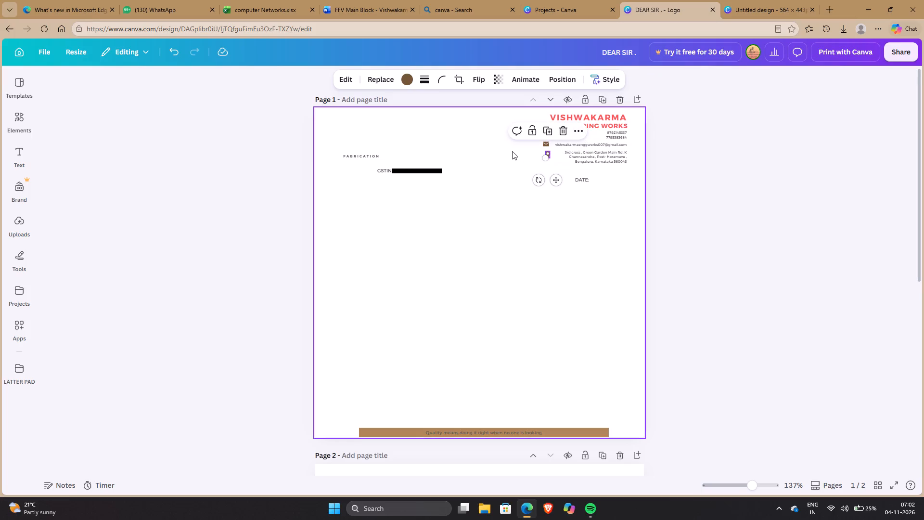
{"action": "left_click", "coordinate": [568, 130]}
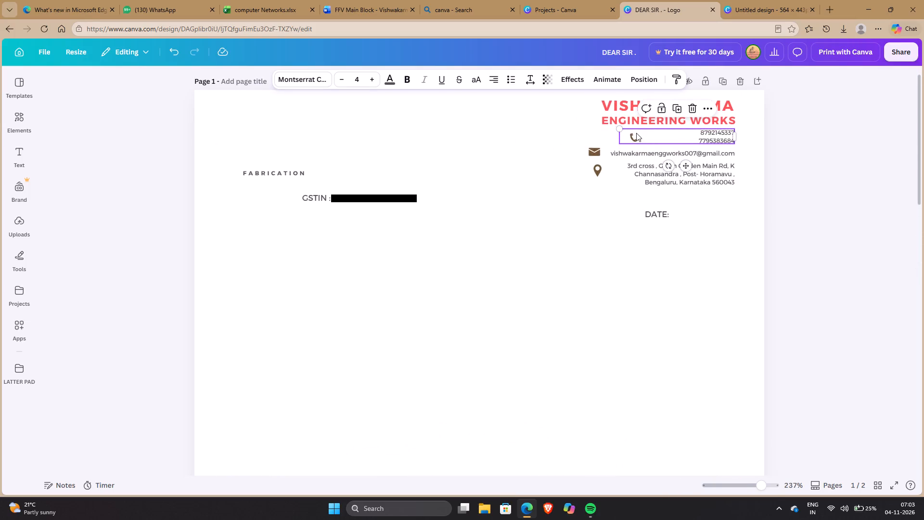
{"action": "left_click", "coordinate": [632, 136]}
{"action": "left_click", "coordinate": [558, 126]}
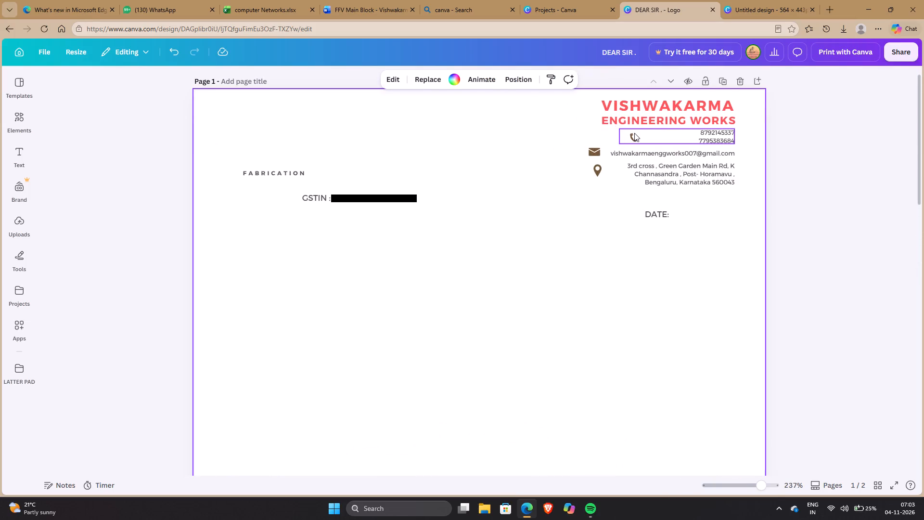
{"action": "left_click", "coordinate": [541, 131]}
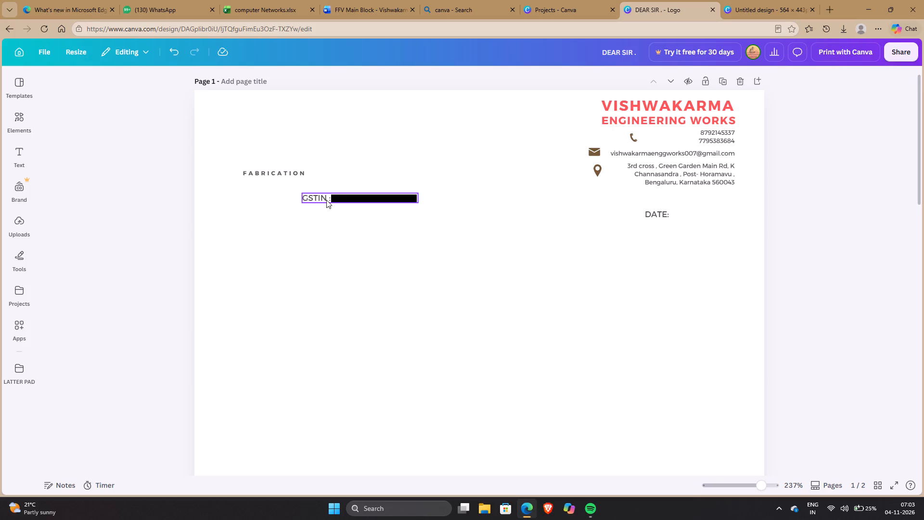
Move the GSTIN text line directly beneath the address block, with its text box ending at the address's right edge.
{"action": "left_click_drag", "start_coordinate": [326, 200], "coordinate": [231, 100]}
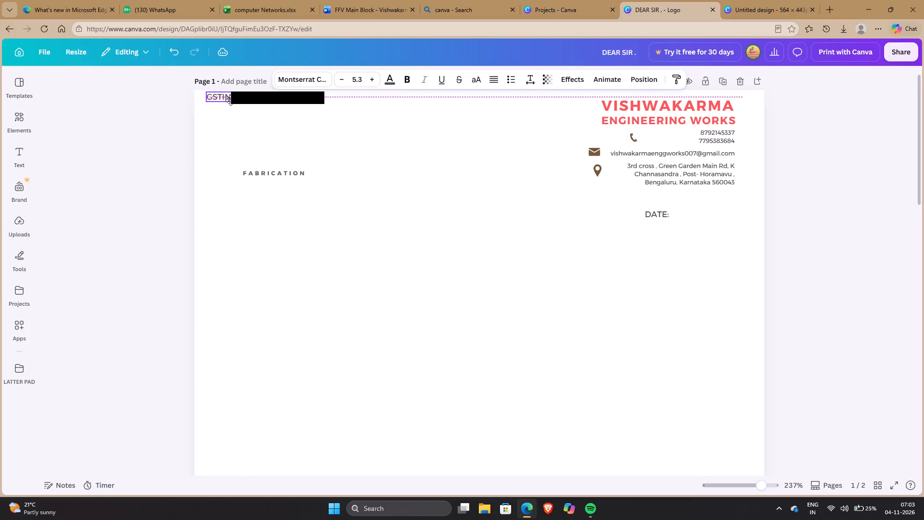
{"action": "left_click_drag", "start_coordinate": [231, 100], "coordinate": [243, 185]}
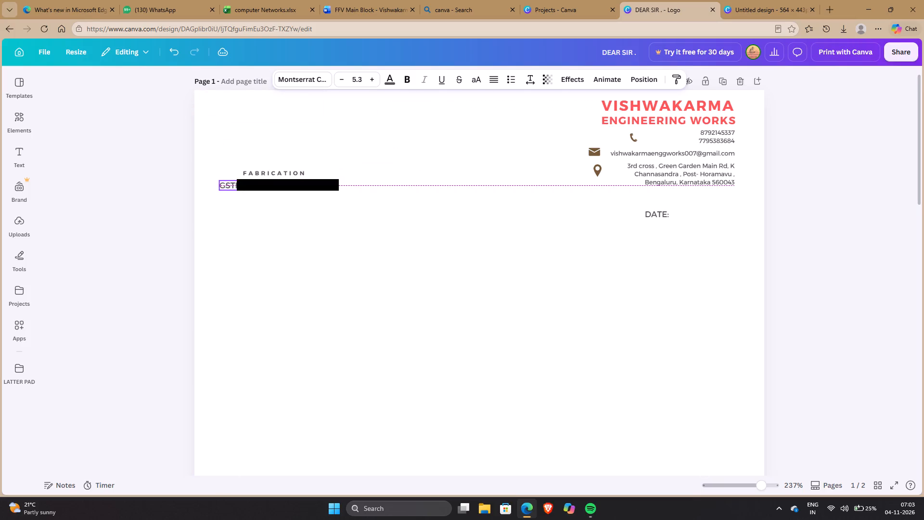
{"action": "left_click_drag", "start_coordinate": [243, 185], "coordinate": [232, 188]}
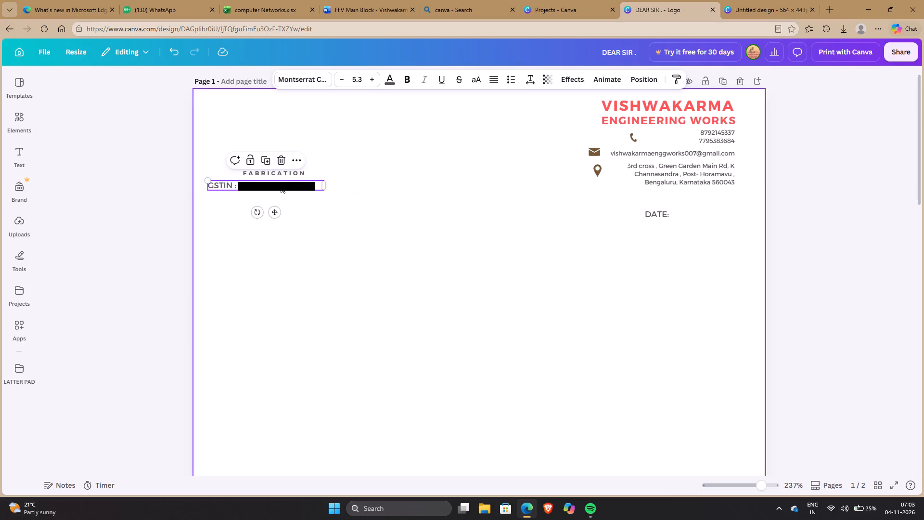
{"action": "left_click_drag", "start_coordinate": [281, 184], "coordinate": [687, 195]}
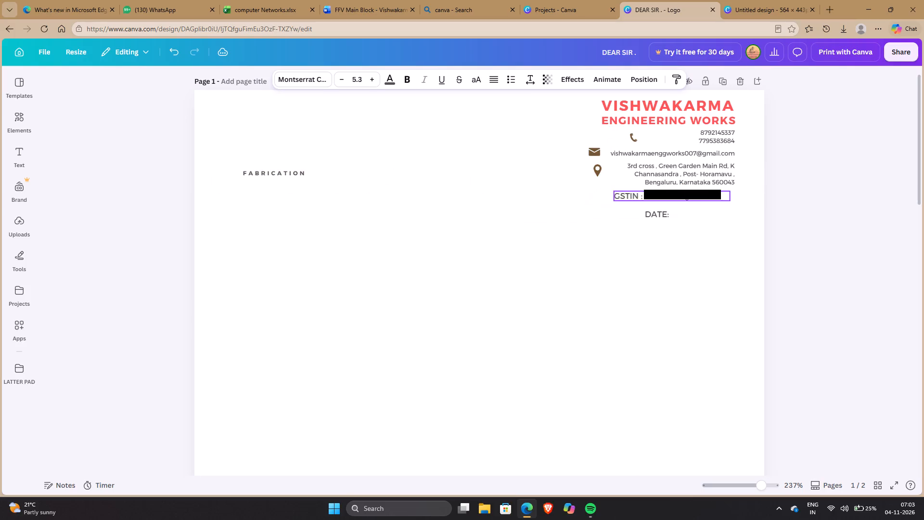
{"action": "left_click_drag", "start_coordinate": [687, 195], "coordinate": [698, 195]}
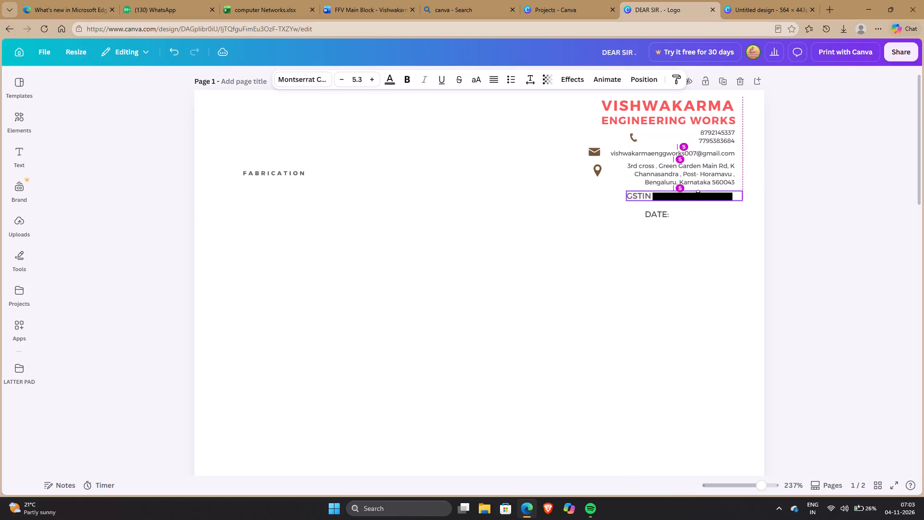
{"action": "left_click_drag", "start_coordinate": [698, 195], "coordinate": [697, 195]}
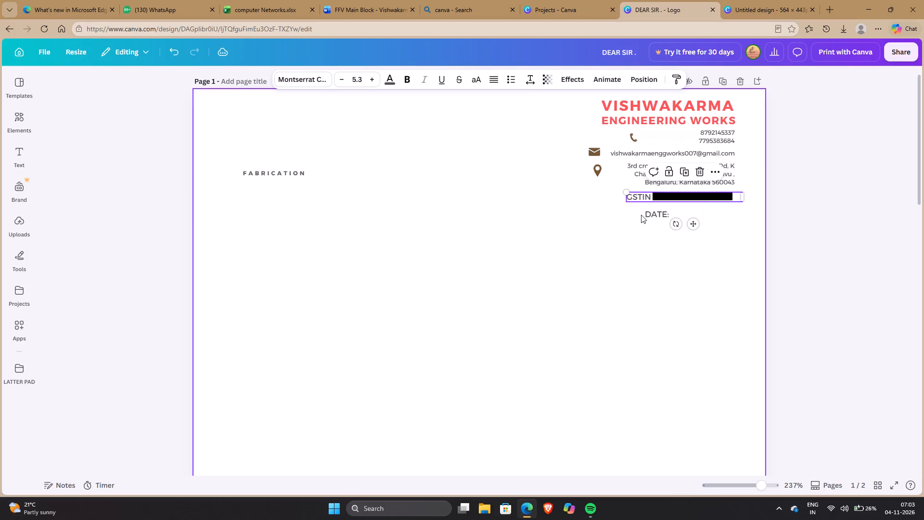
Move the DATE: label lower and farther left, leaving a gap beneath the GSTIN line.
{"action": "left_click_drag", "start_coordinate": [656, 213], "coordinate": [622, 217]}
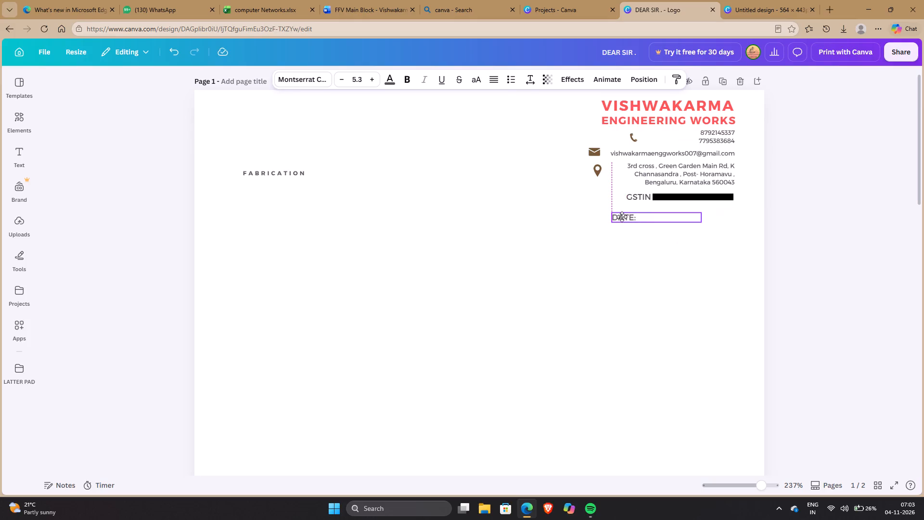
{"action": "left_click_drag", "start_coordinate": [622, 217], "coordinate": [621, 233]}
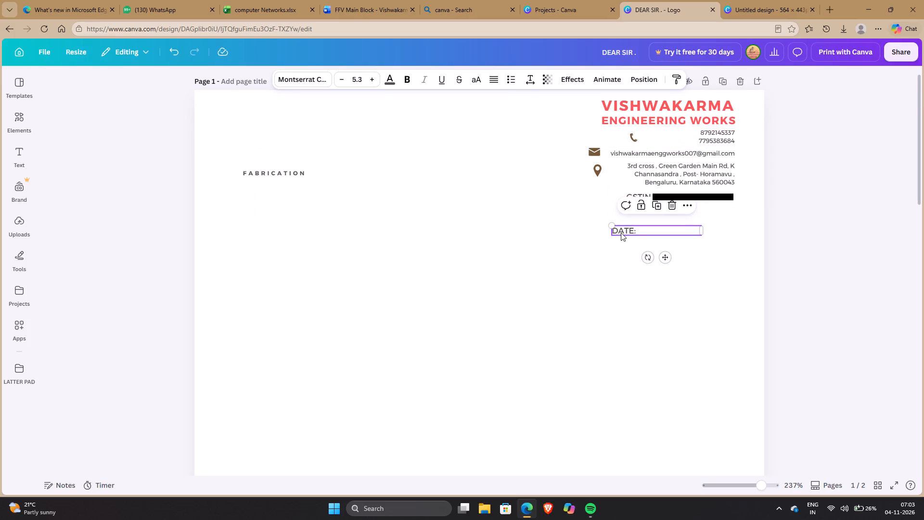
{"action": "left_click", "coordinate": [621, 233]}
{"action": "left_click", "coordinate": [497, 233]}
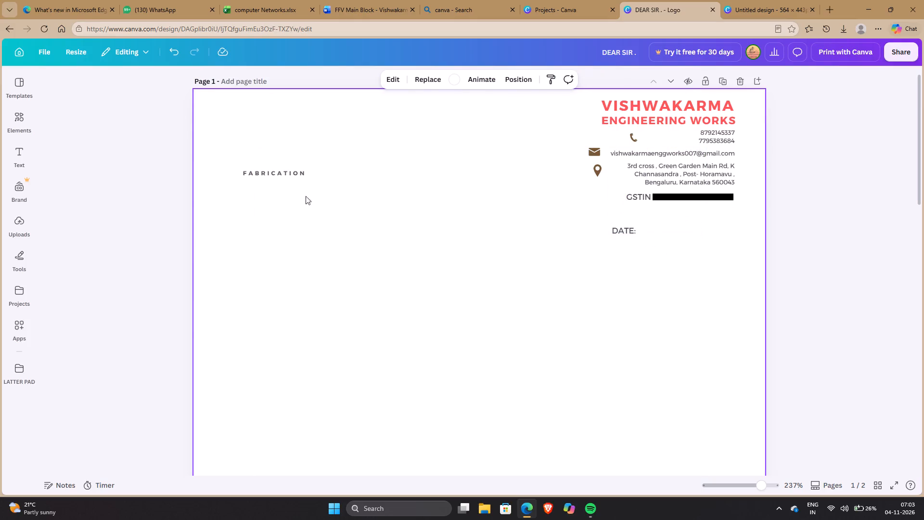
Delete the FABRICATION text from the letterhead.
{"action": "left_click", "coordinate": [311, 176]}
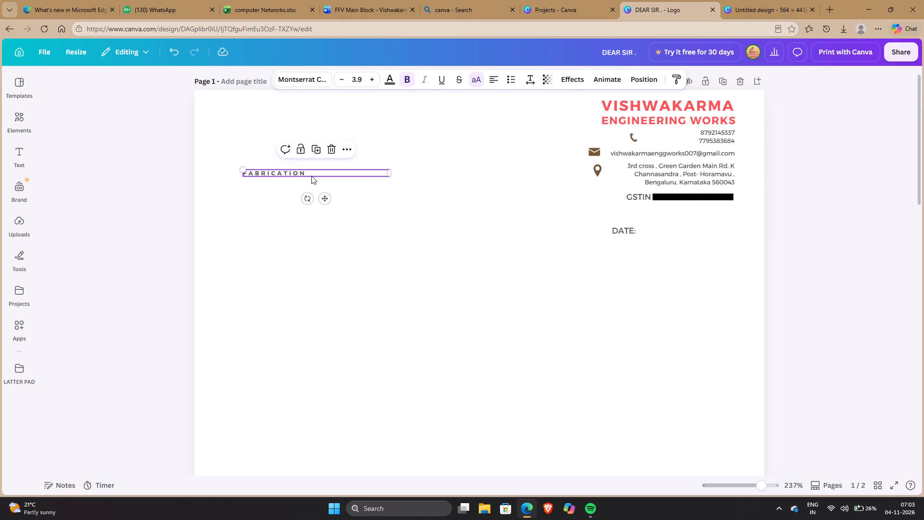
{"action": "key", "text": "Delete"}
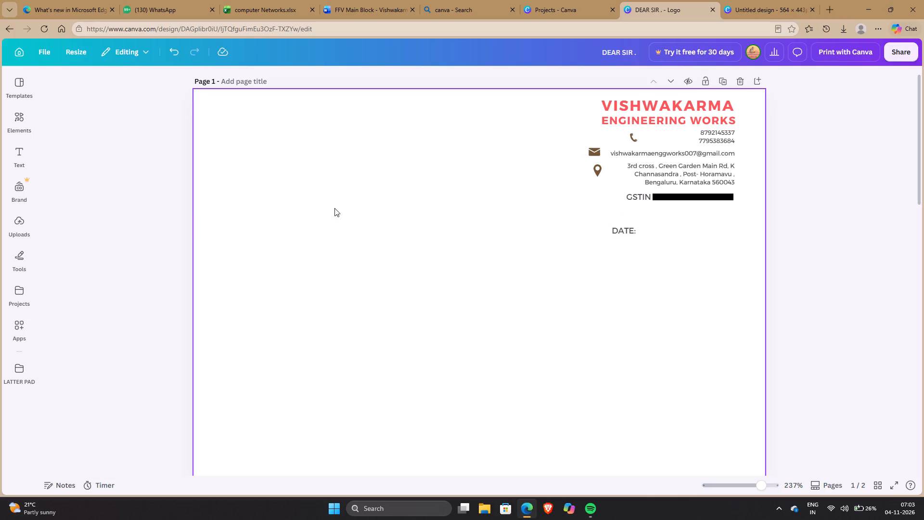
Move the VISHWAKARMA ENGINEERING WORKS heading toward the page's top centre and widen its text box almost to the contact icons.
{"action": "left_click", "coordinate": [632, 105]}
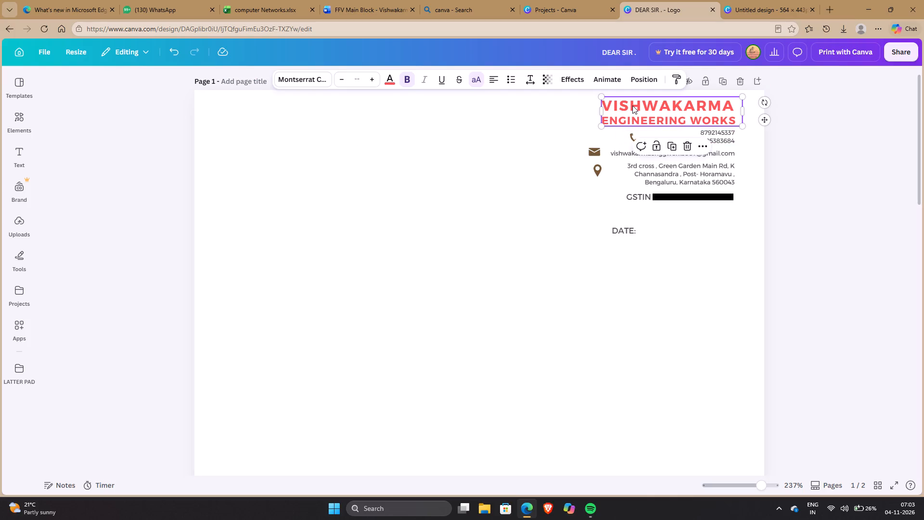
{"action": "left_click_drag", "start_coordinate": [638, 117], "coordinate": [392, 129]}
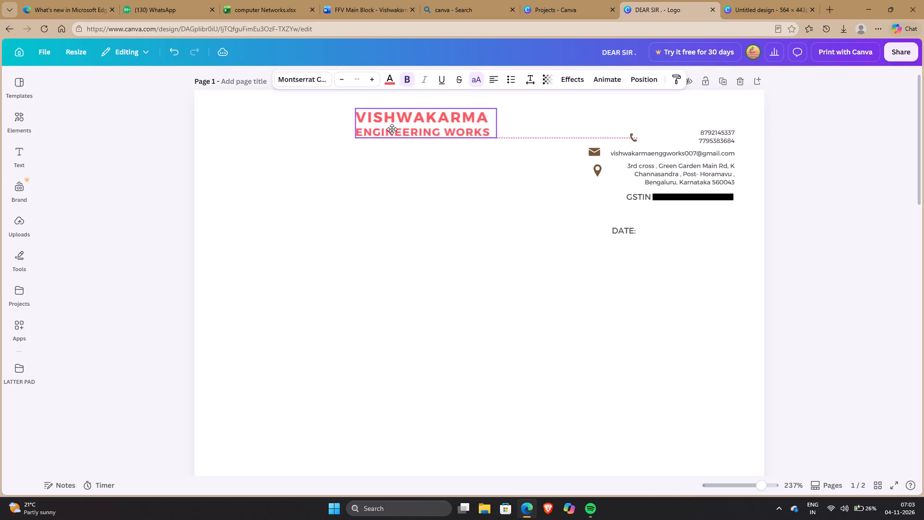
{"action": "left_click_drag", "start_coordinate": [392, 129], "coordinate": [387, 129]}
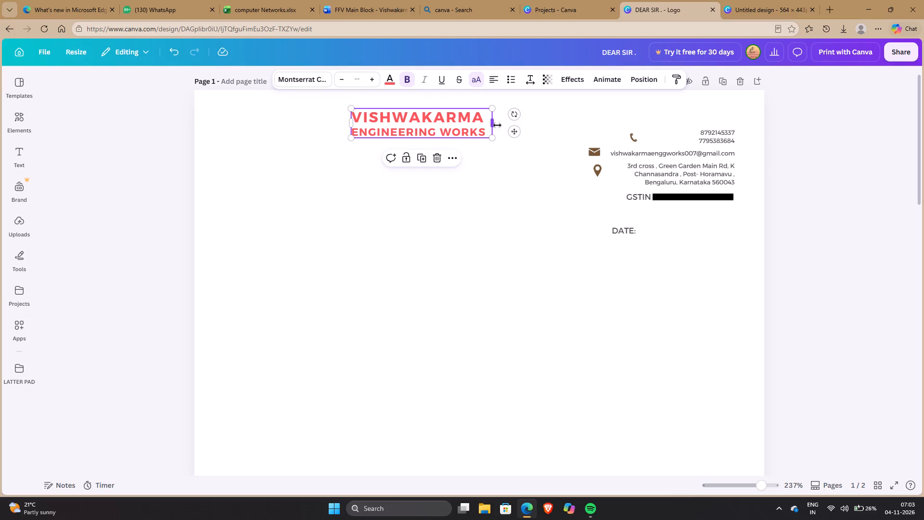
{"action": "left_click_drag", "start_coordinate": [496, 125], "coordinate": [598, 121]}
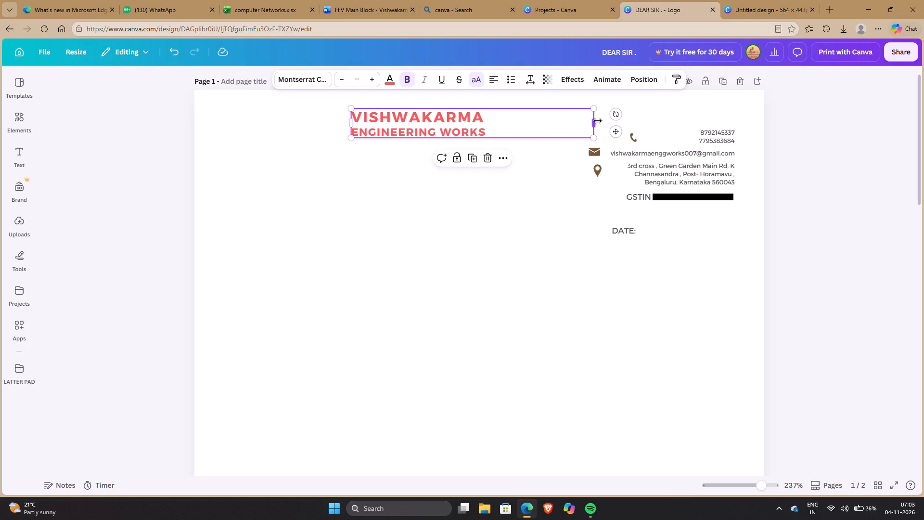
Enlarge only the word VISHWAKARMA to font size 16.6, keeping it on a single line.
{"action": "left_click", "coordinate": [465, 118]}
{"action": "double_click", "coordinate": [465, 118]}
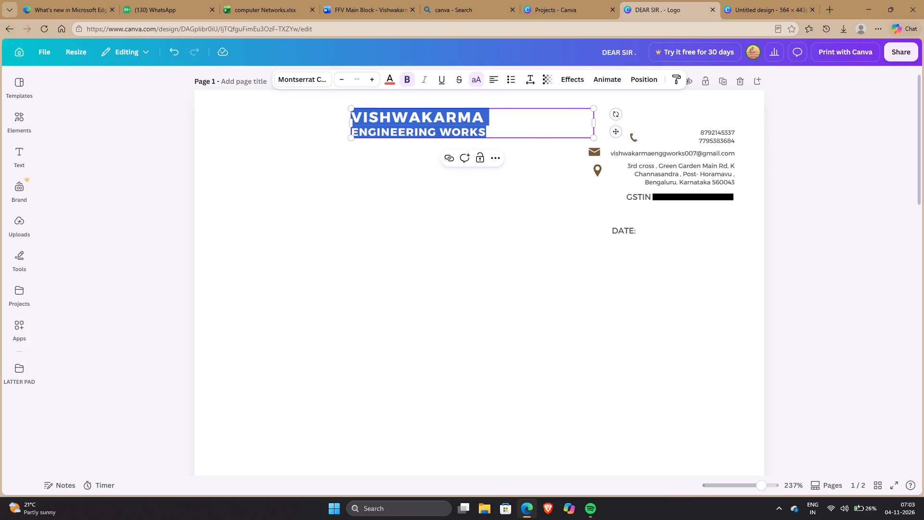
{"action": "triple_click", "coordinate": [372, 78]}
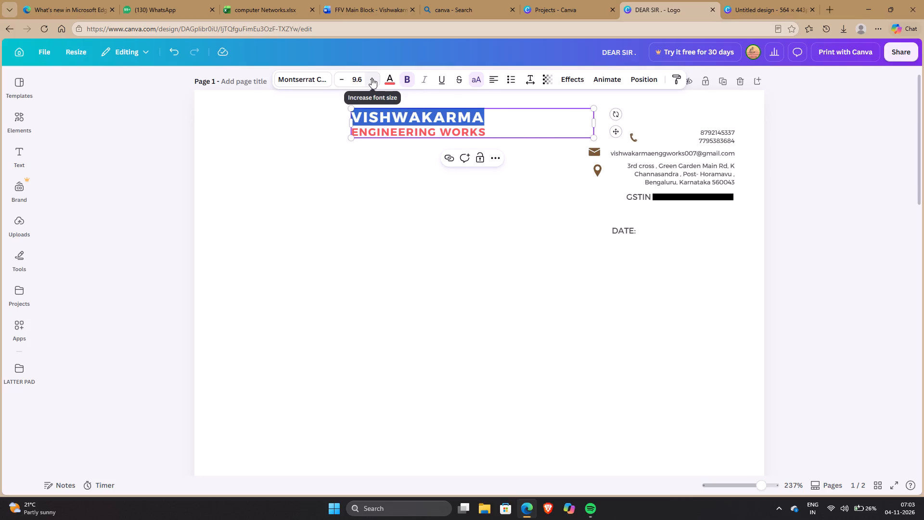
{"action": "triple_click", "coordinate": [372, 78]}
{"action": "left_click", "coordinate": [372, 78]}
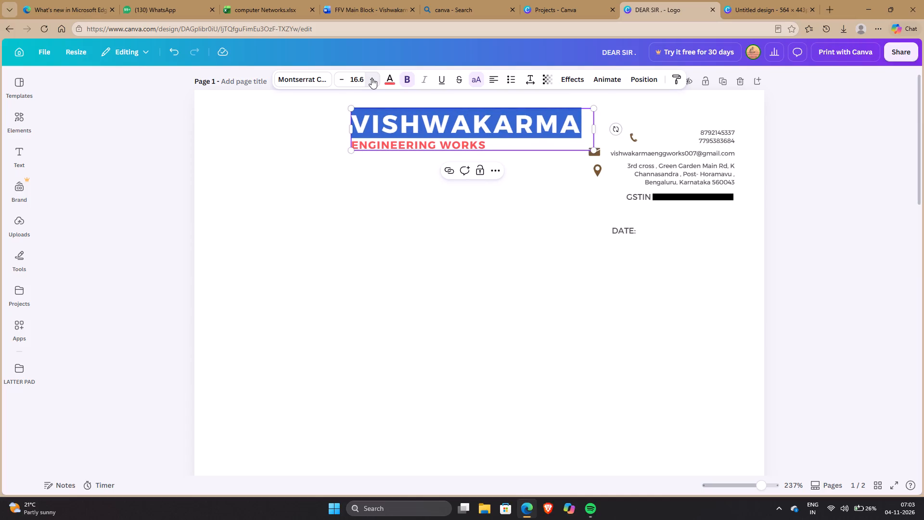
{"action": "left_click", "coordinate": [372, 78]}
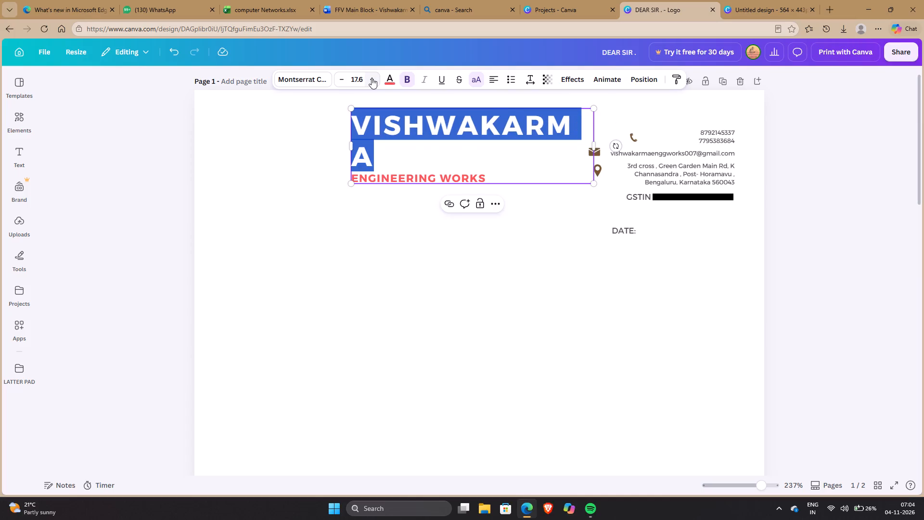
{"action": "key", "text": "ctrl+c"}
{"action": "key", "text": "ctrl+z"}
{"action": "key", "text": "ctrl+z"}
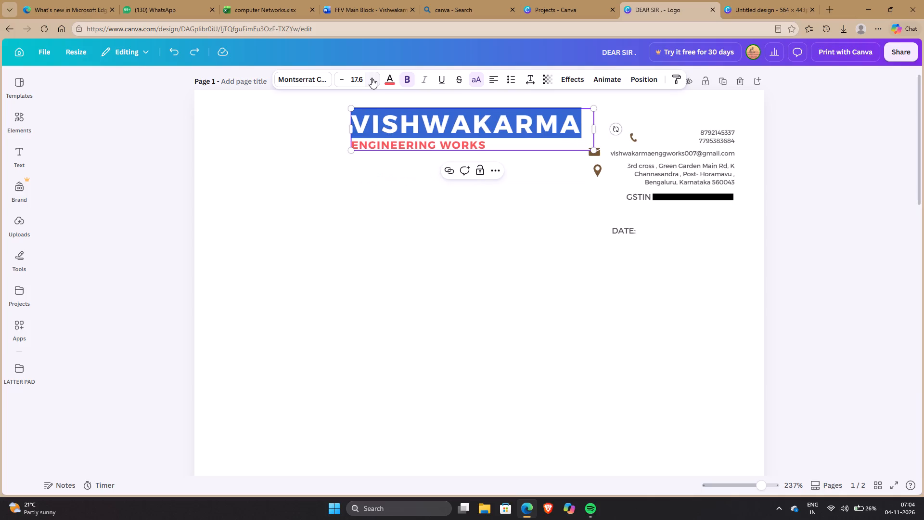
Enlarge the ENGINEERING WORKS line until it is about as wide as VISHWAKARMA above it.
{"action": "left_click", "coordinate": [372, 147]}
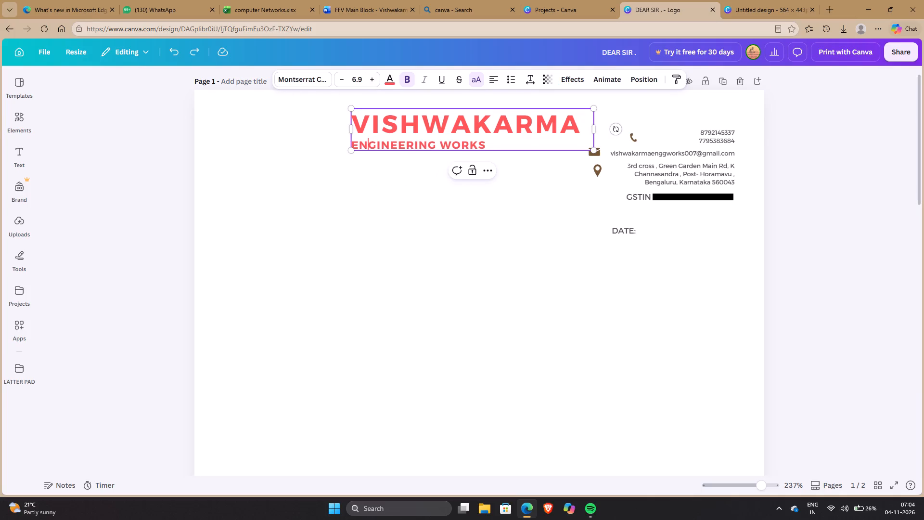
{"action": "double_click", "coordinate": [462, 146]}
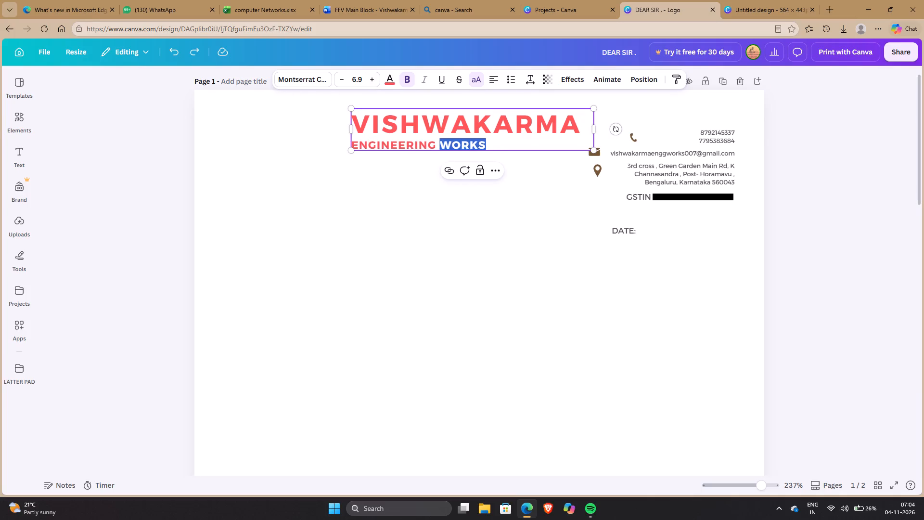
{"action": "left_click", "coordinate": [404, 144]}
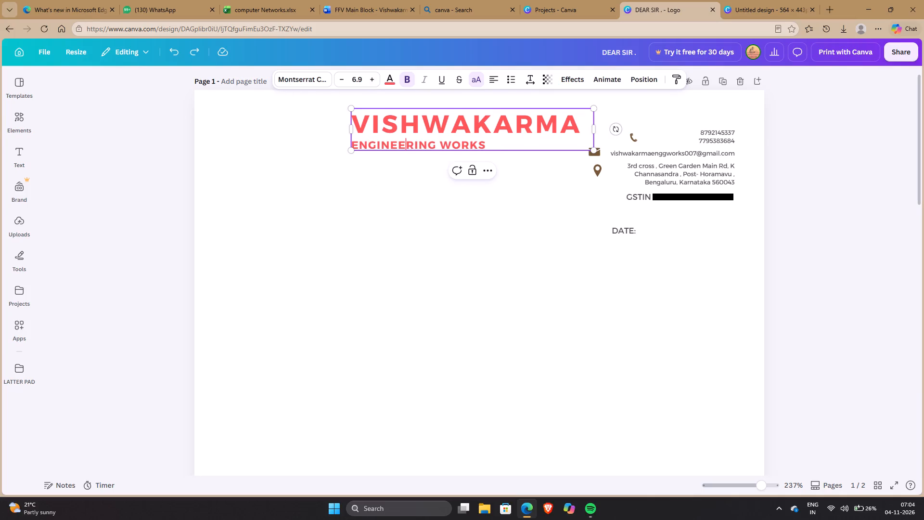
{"action": "left_click", "coordinate": [355, 144]}
{"action": "left_click_drag", "start_coordinate": [501, 143], "coordinate": [351, 145]}
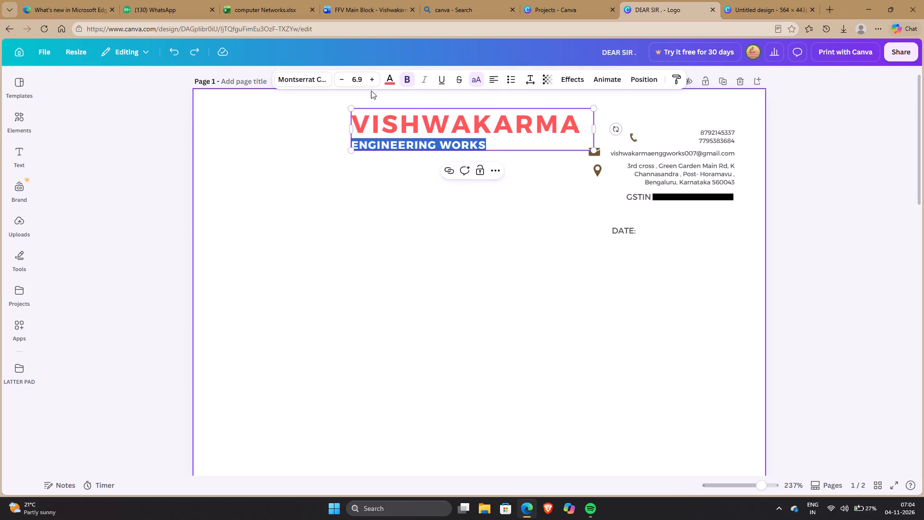
{"action": "left_click", "coordinate": [372, 80]}
{"action": "triple_click", "coordinate": [372, 80]}
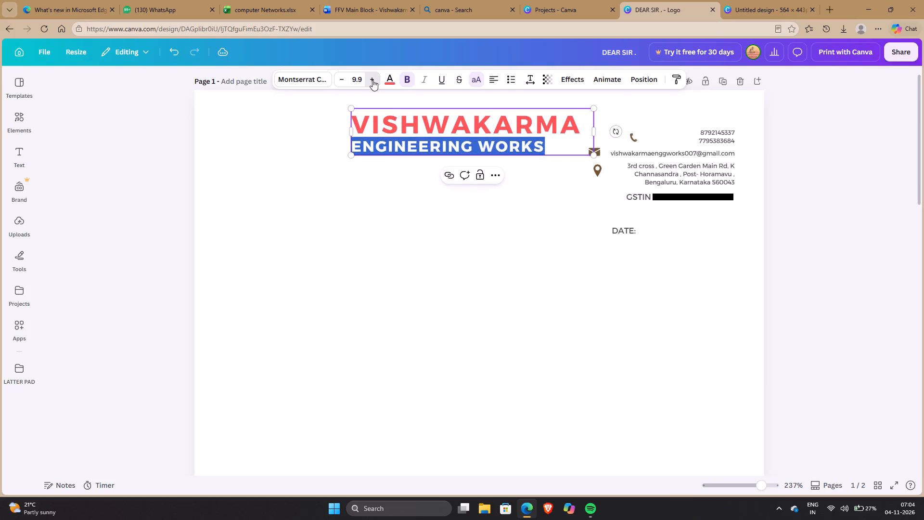
{"action": "left_click", "coordinate": [372, 80]}
{"action": "left_click", "coordinate": [384, 188]}
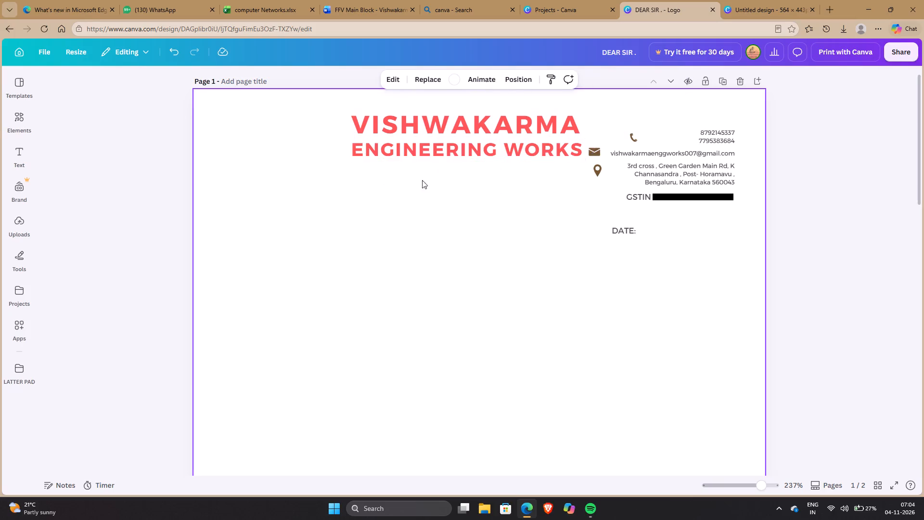
Shift the enlarged company heading slightly upward, closer to the page's top edge.
{"action": "left_click_drag", "start_coordinate": [454, 140], "coordinate": [457, 128]}
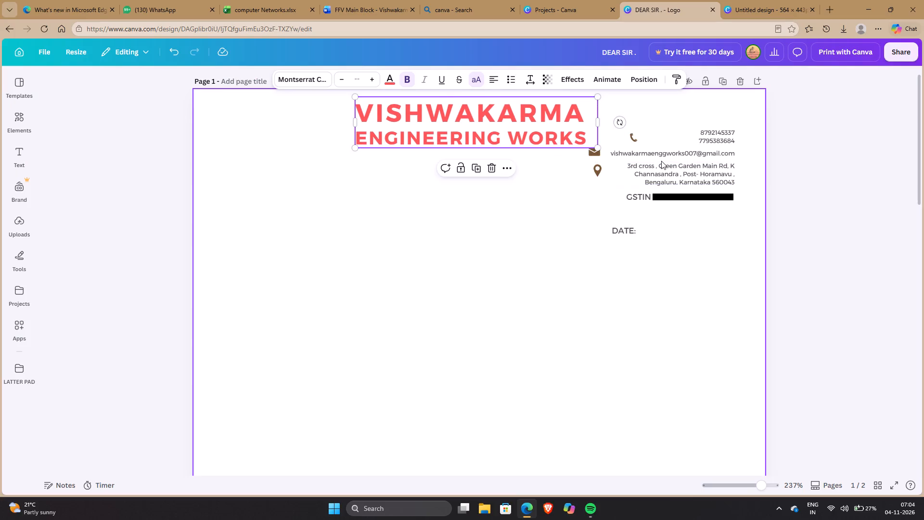
Move the address block beneath the company heading and widen its box to about 182, ending at the heading's right edge on two lines.
{"action": "left_click_drag", "start_coordinate": [664, 171], "coordinate": [431, 159]}
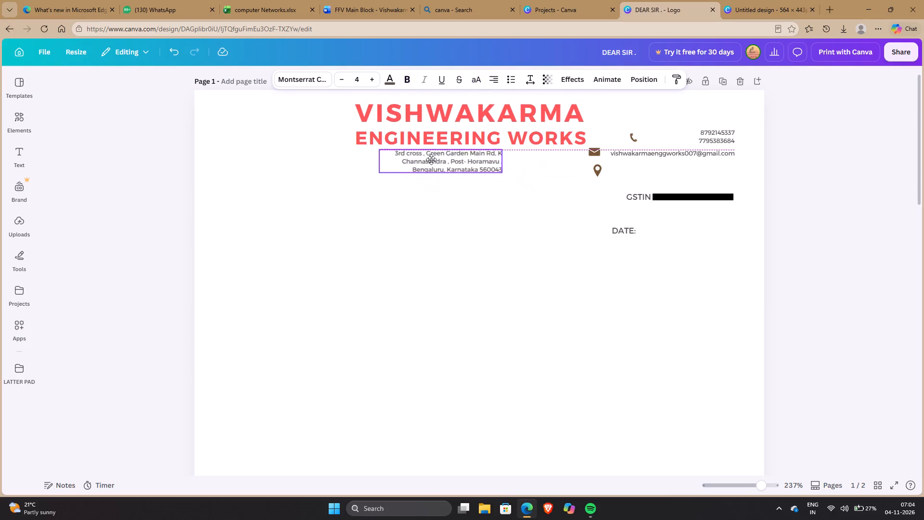
{"action": "left_click_drag", "start_coordinate": [431, 159], "coordinate": [401, 160]}
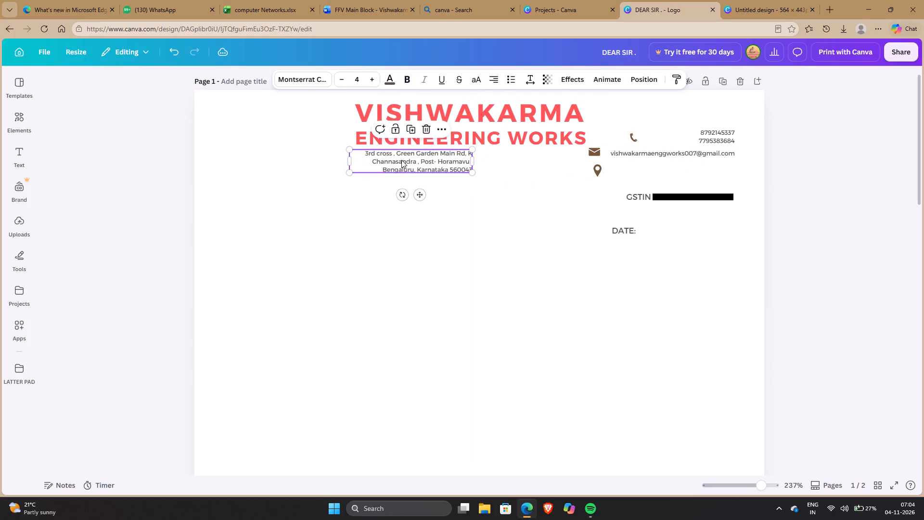
{"action": "double_click", "coordinate": [471, 163]}
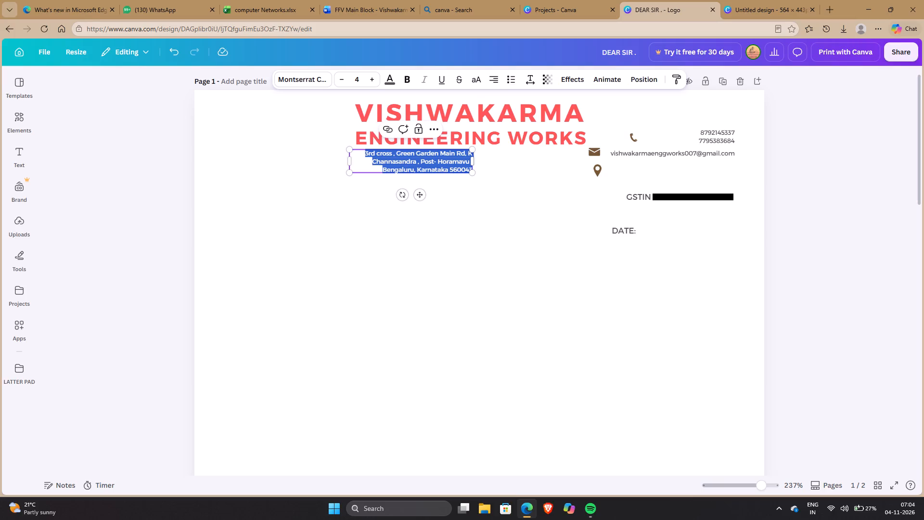
{"action": "left_click_drag", "start_coordinate": [472, 163], "coordinate": [527, 159]}
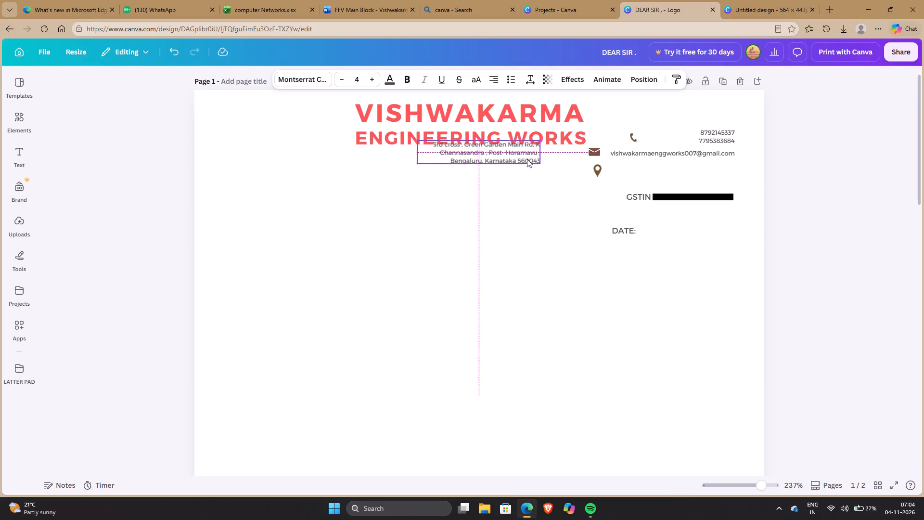
{"action": "left_click_drag", "start_coordinate": [527, 159], "coordinate": [503, 180]}
{"action": "left_click_drag", "start_coordinate": [504, 177], "coordinate": [619, 159]}
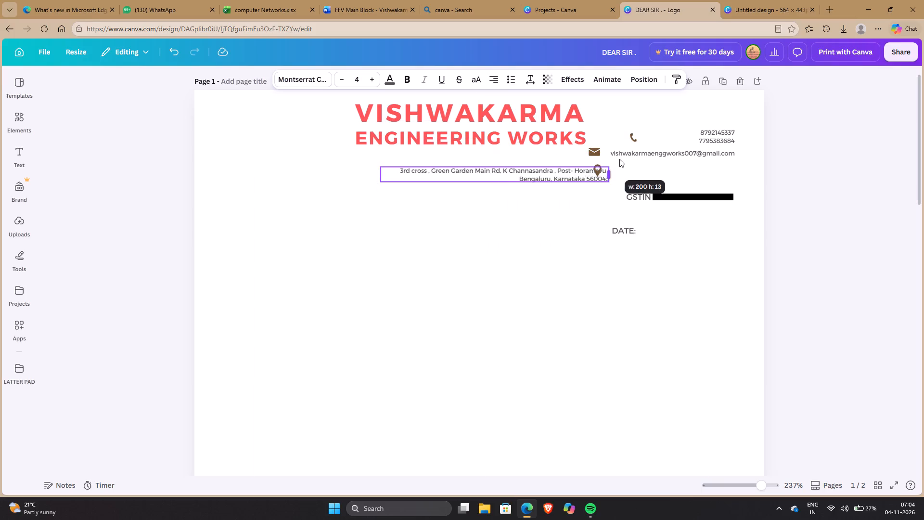
{"action": "left_click_drag", "start_coordinate": [619, 159], "coordinate": [588, 144]}
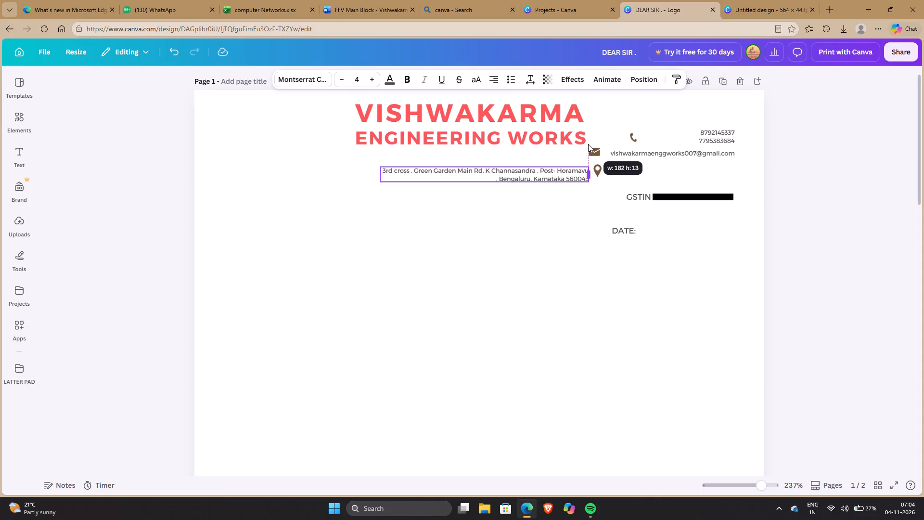
Narrow the address box slightly and move it up close beneath the ENGINEERING WORKS line, roughly centred under the heading.
{"action": "left_click_drag", "start_coordinate": [588, 144], "coordinate": [586, 144]}
{"action": "left_click_drag", "start_coordinate": [521, 169], "coordinate": [515, 158]}
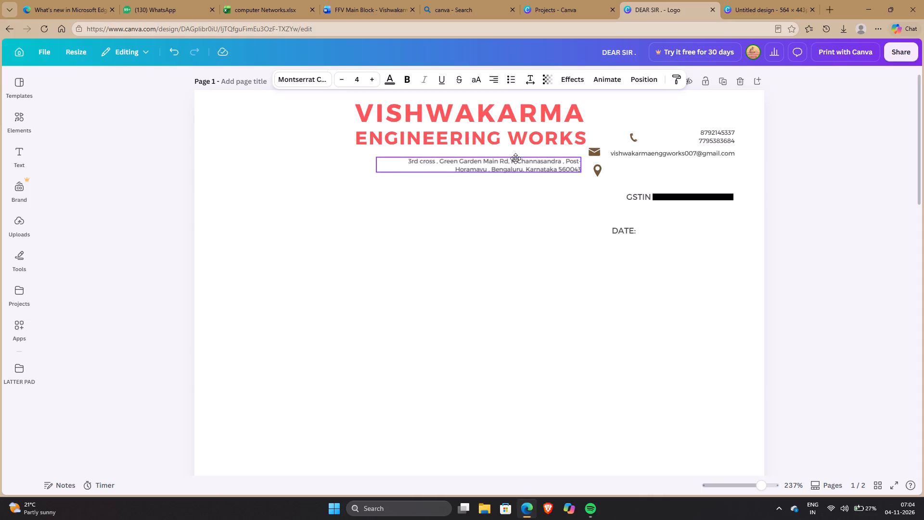
{"action": "left_click_drag", "start_coordinate": [515, 158], "coordinate": [514, 157]}
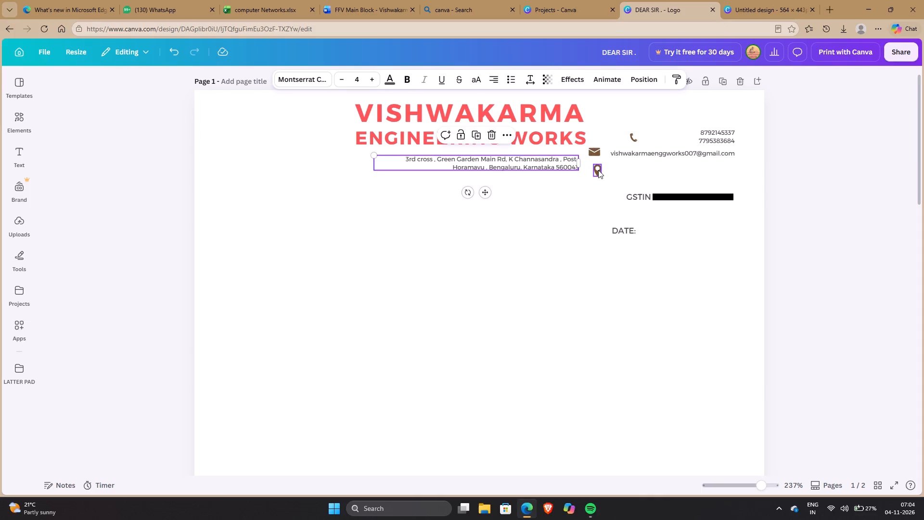
Delete the location pin icon and the envelope icon from the contact details.
{"action": "left_click", "coordinate": [598, 171]}
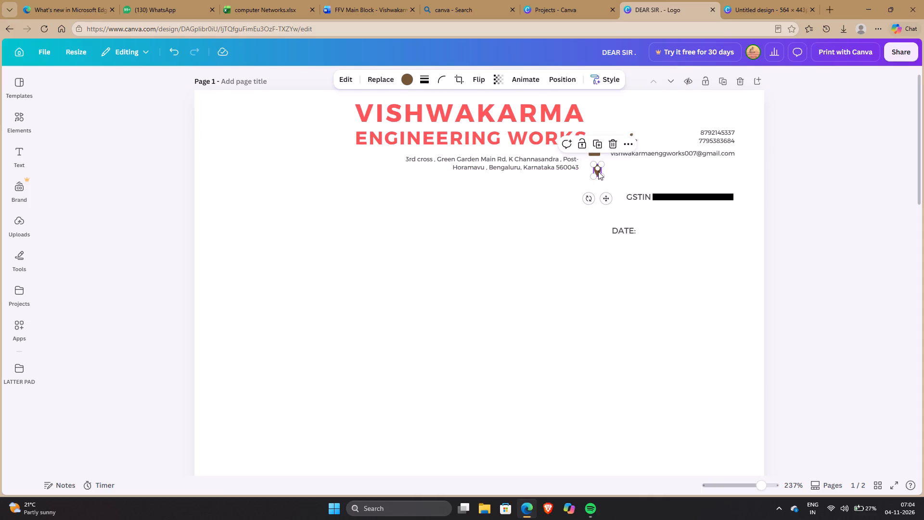
{"action": "key", "text": "Delete"}
{"action": "left_click", "coordinate": [641, 137]}
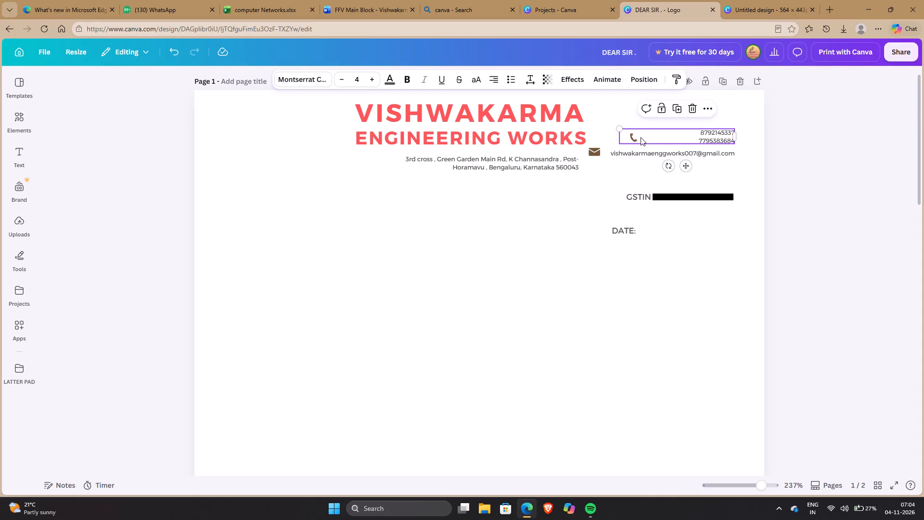
{"action": "left_click", "coordinate": [633, 137]}
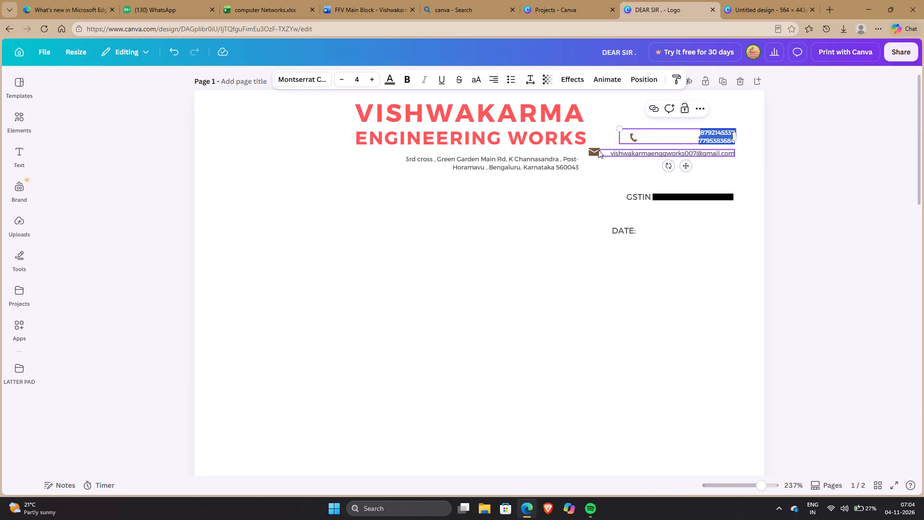
{"action": "left_click", "coordinate": [594, 148]}
{"action": "key", "text": "Delete"}
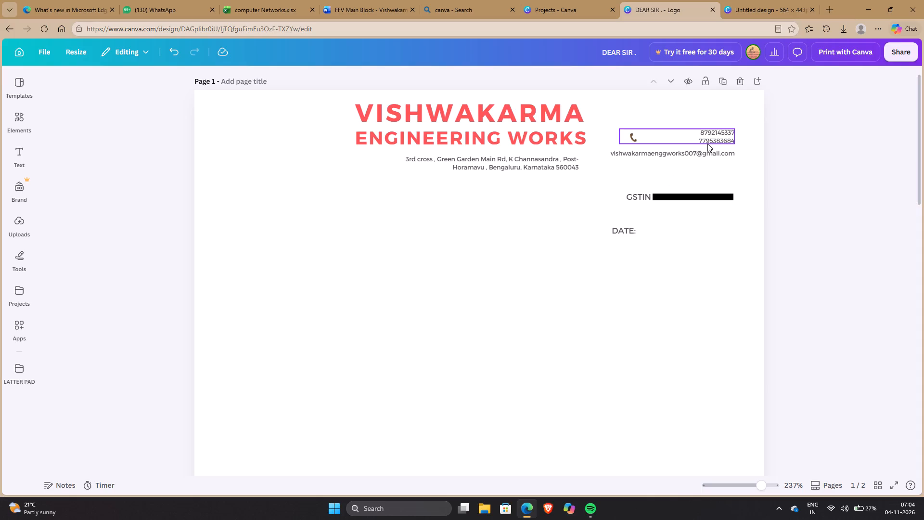
Move the two phone numbers up into the page's top-right corner, near the right edge.
{"action": "left_click_drag", "start_coordinate": [707, 143], "coordinate": [729, 114]}
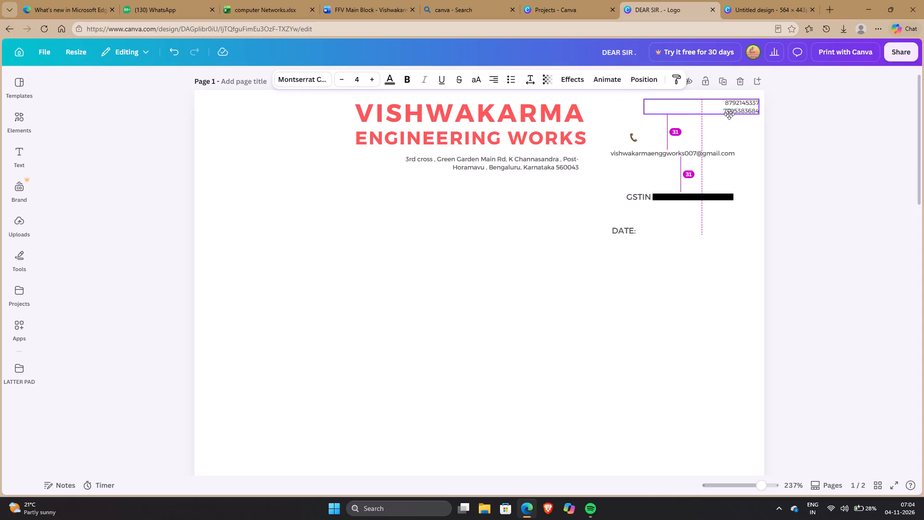
{"action": "left_click_drag", "start_coordinate": [729, 114], "coordinate": [730, 117]}
Delete the leftover phone icon and the e-mail address line from the header.
{"action": "left_click", "coordinate": [636, 138]}
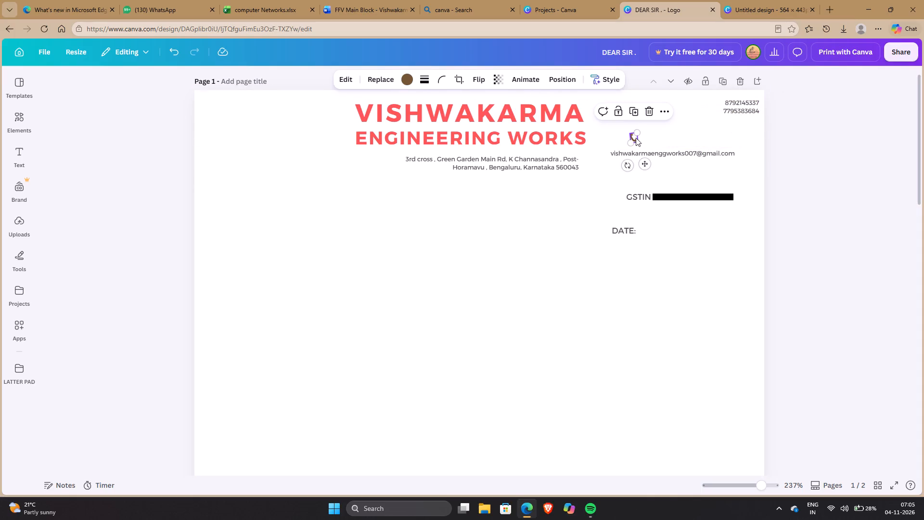
{"action": "key", "text": "Delete"}
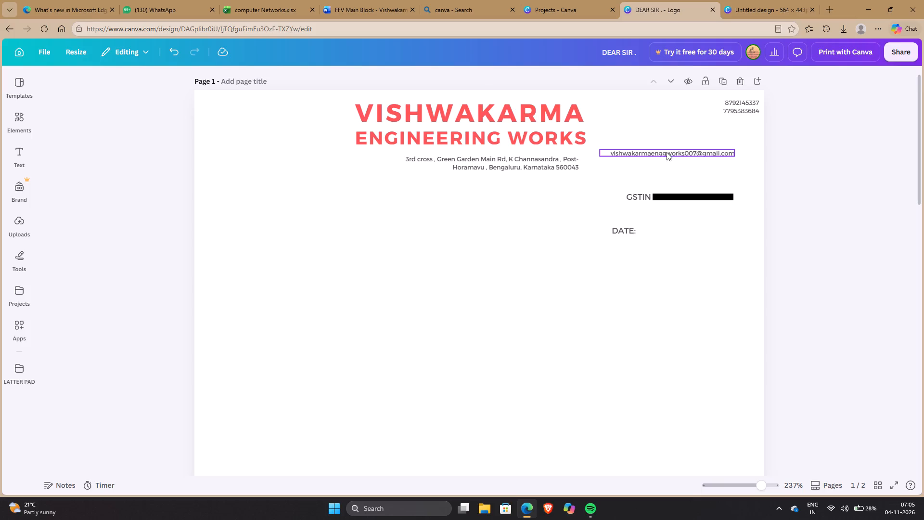
{"action": "key", "text": "Delete"}
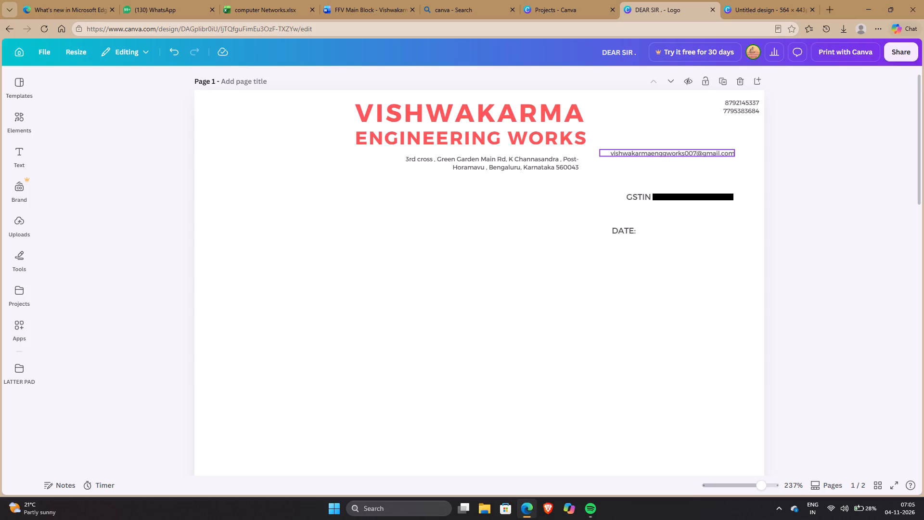
{"action": "left_click", "coordinate": [667, 152]}
{"action": "key", "text": "Delete"}
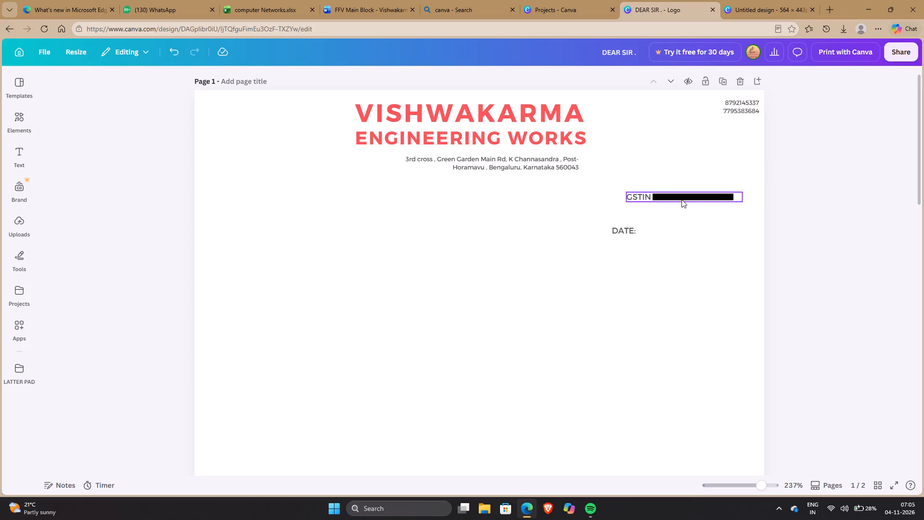
Move the GSTIN line up to sit just beneath the phone numbers, ending near the page's right edge.
{"action": "left_click", "coordinate": [681, 199]}
{"action": "left_click_drag", "start_coordinate": [681, 199], "coordinate": [702, 135]}
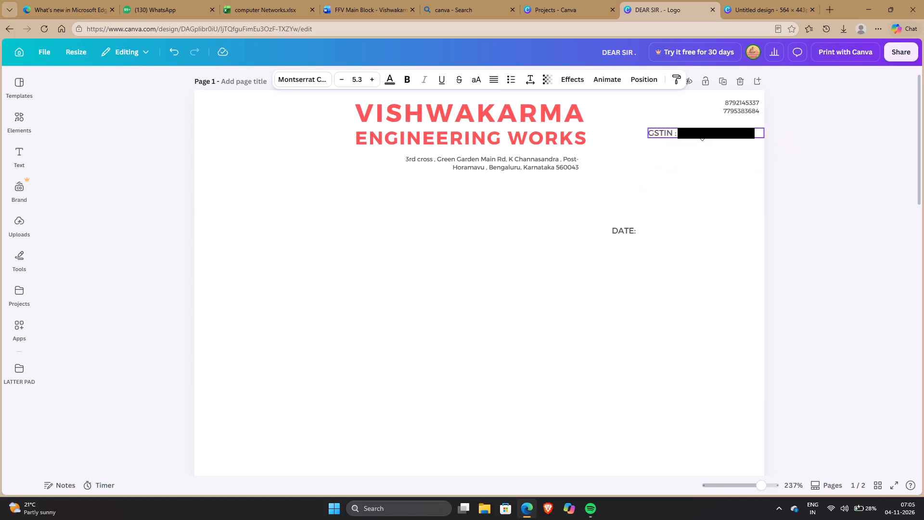
{"action": "left_click_drag", "start_coordinate": [702, 135], "coordinate": [696, 130]}
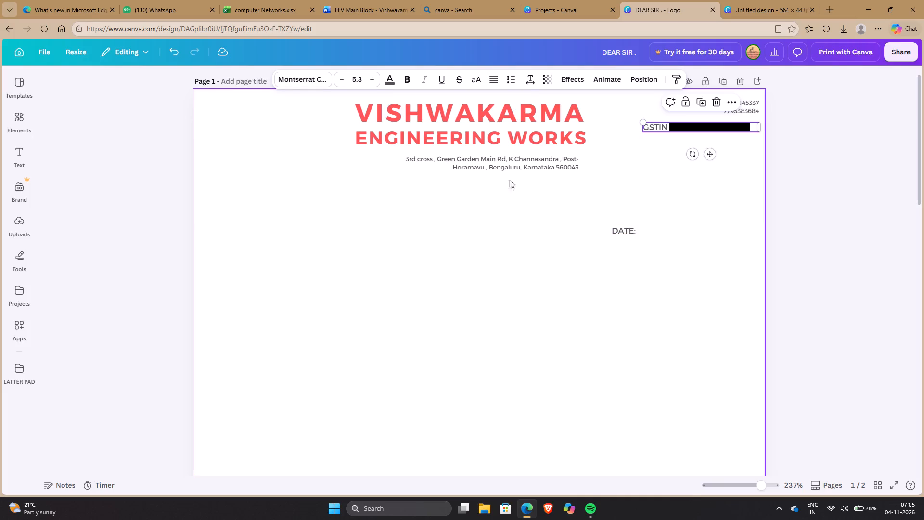
Centre-align the two-line address text under the company heading.
{"action": "left_click", "coordinate": [501, 165]}
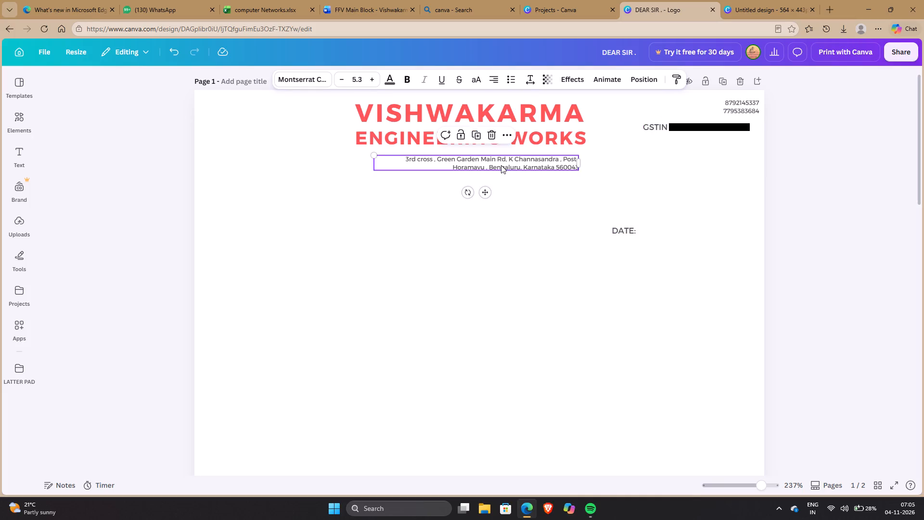
{"action": "double_click", "coordinate": [497, 74]}
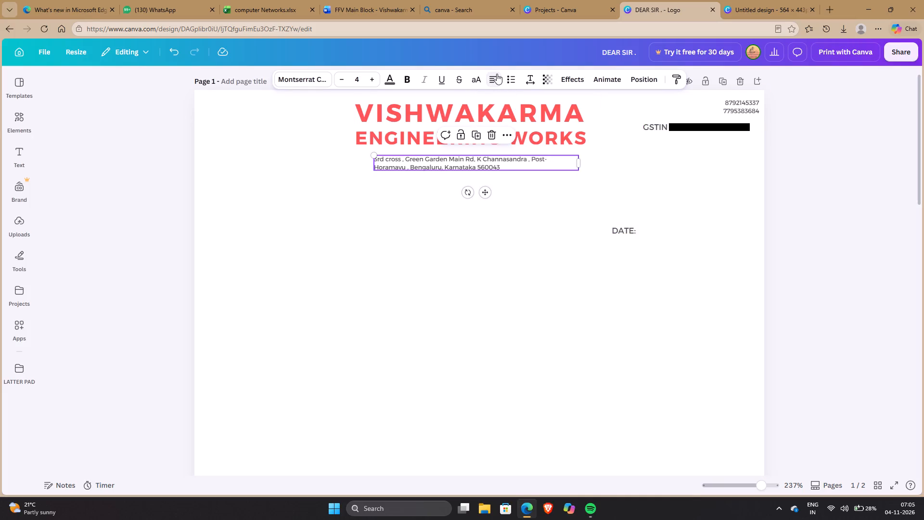
{"action": "left_click", "coordinate": [497, 74]}
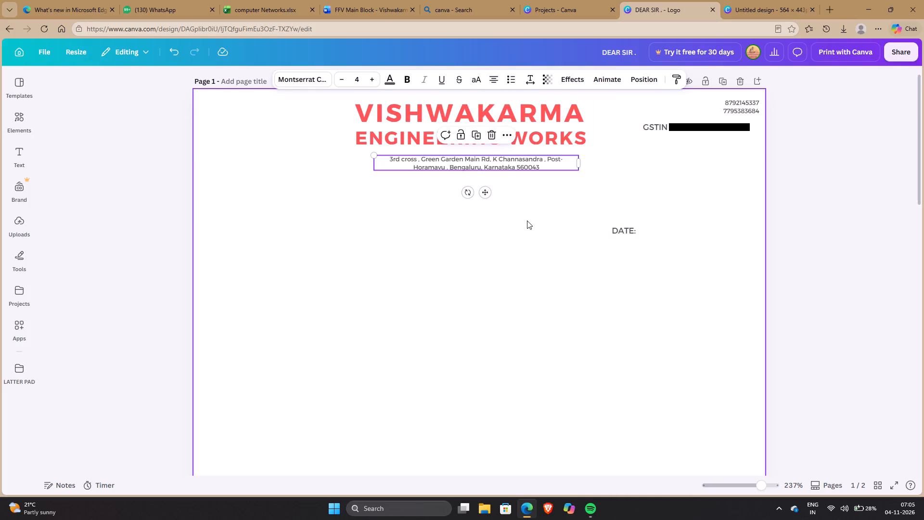
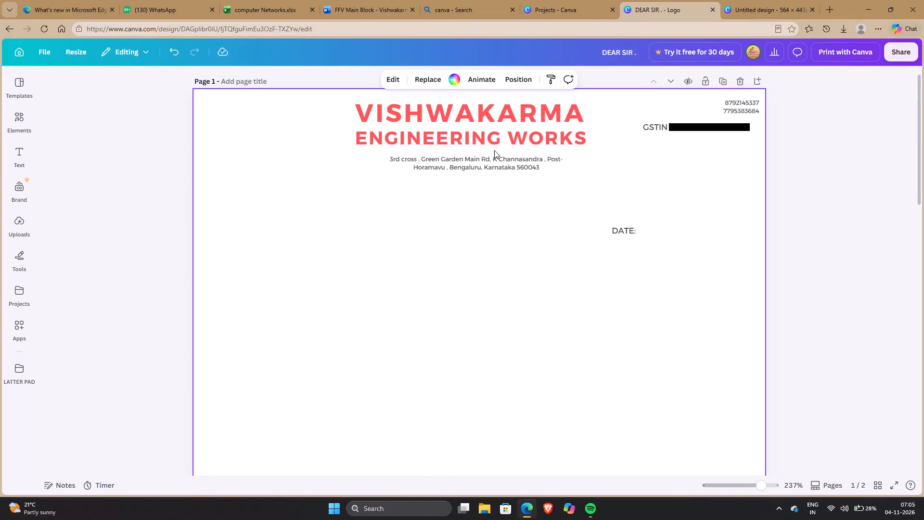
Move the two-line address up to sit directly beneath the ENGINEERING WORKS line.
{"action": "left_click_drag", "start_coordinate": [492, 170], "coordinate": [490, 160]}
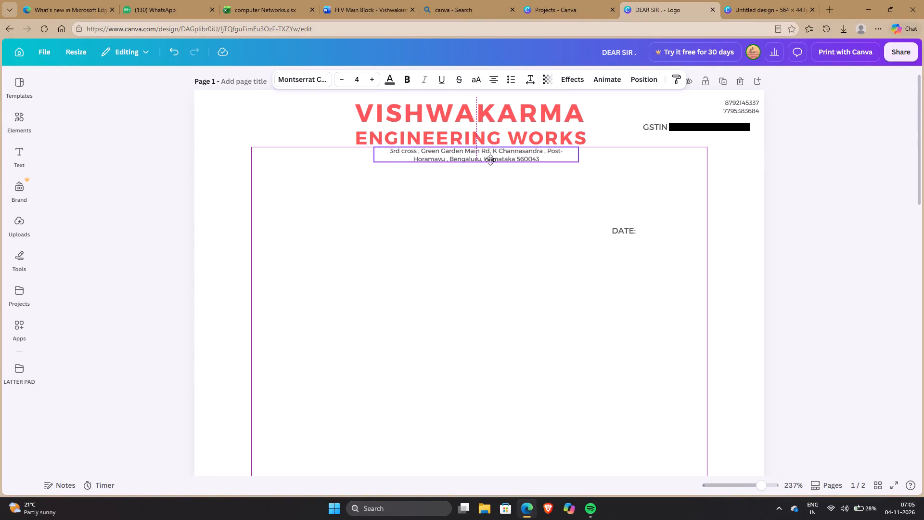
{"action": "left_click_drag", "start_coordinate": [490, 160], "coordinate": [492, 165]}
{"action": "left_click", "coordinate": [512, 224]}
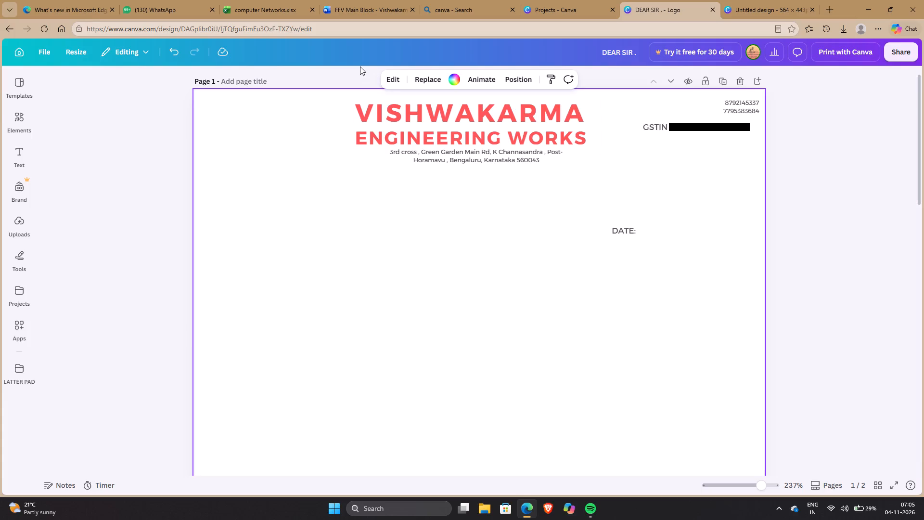
Look through the logo templates, the LATTER PAD folder and the saved projects for a design to reuse.
{"action": "left_click", "coordinate": [17, 88]}
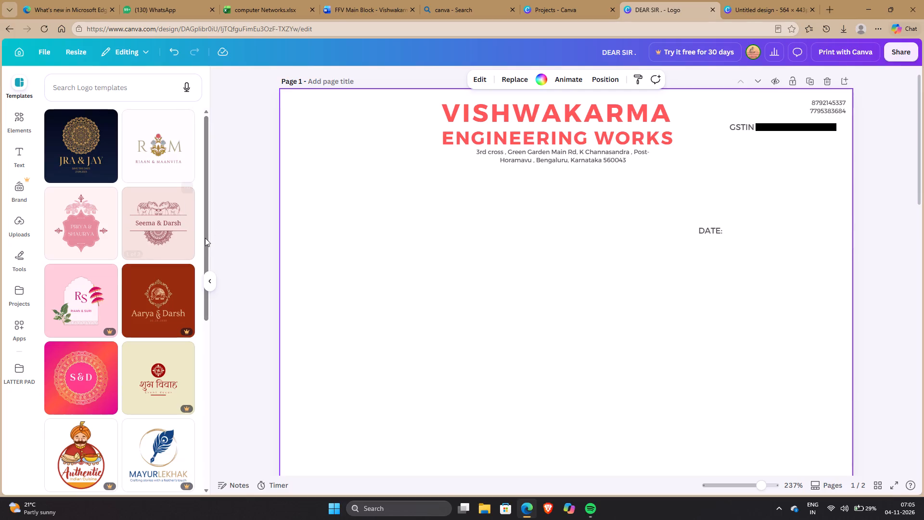
{"action": "left_click_drag", "start_coordinate": [205, 238], "coordinate": [224, 445]}
{"action": "left_click", "coordinate": [17, 368]}
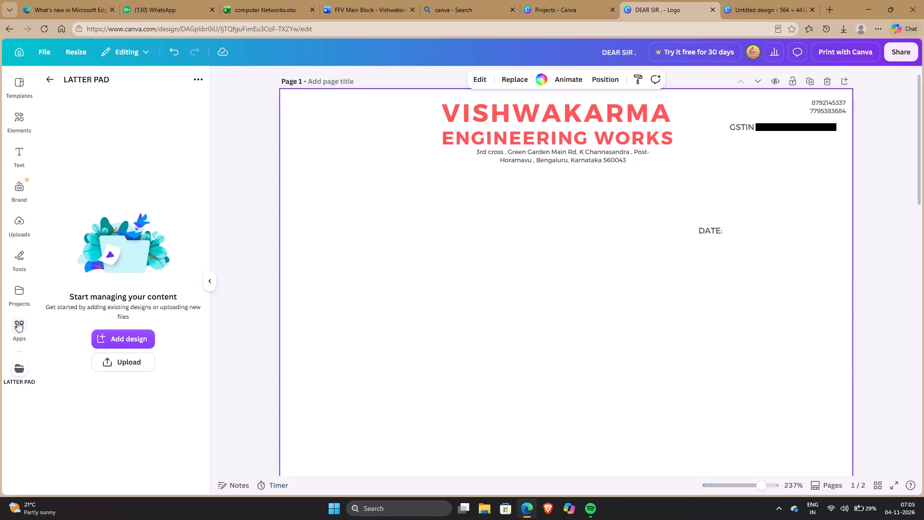
{"action": "left_click", "coordinate": [17, 303]}
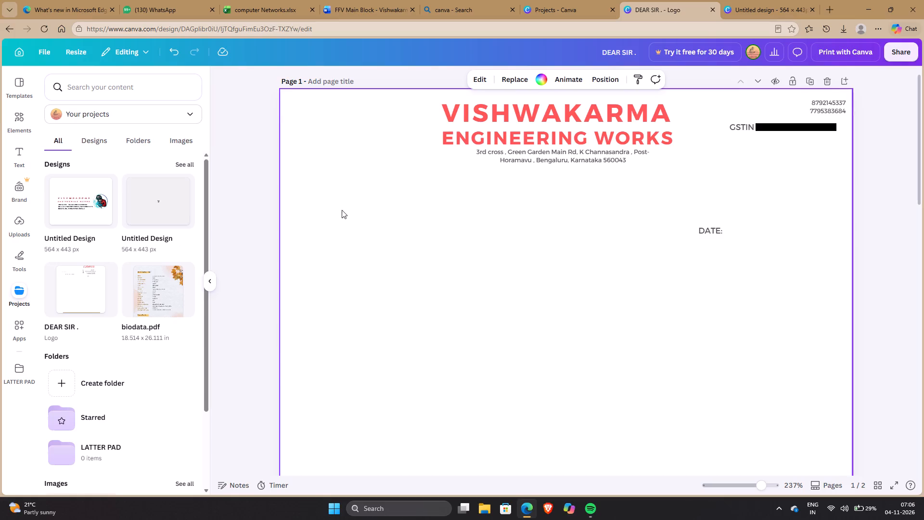
Clear the header on page 1 by deleting the company name, address, GSTIN line, phone numbers and DATE label.
{"action": "left_click", "coordinate": [553, 129]}
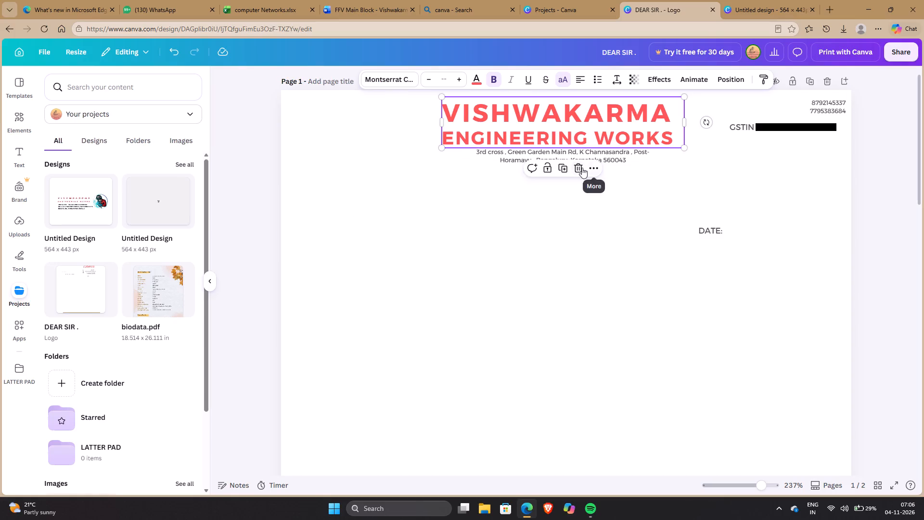
{"action": "left_click", "coordinate": [580, 167]}
{"action": "left_click", "coordinate": [579, 162]}
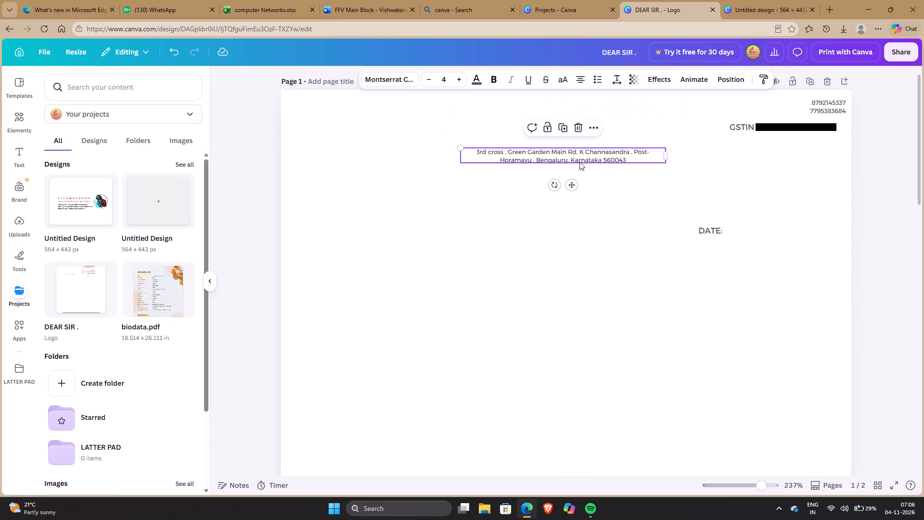
{"action": "left_click", "coordinate": [581, 124]}
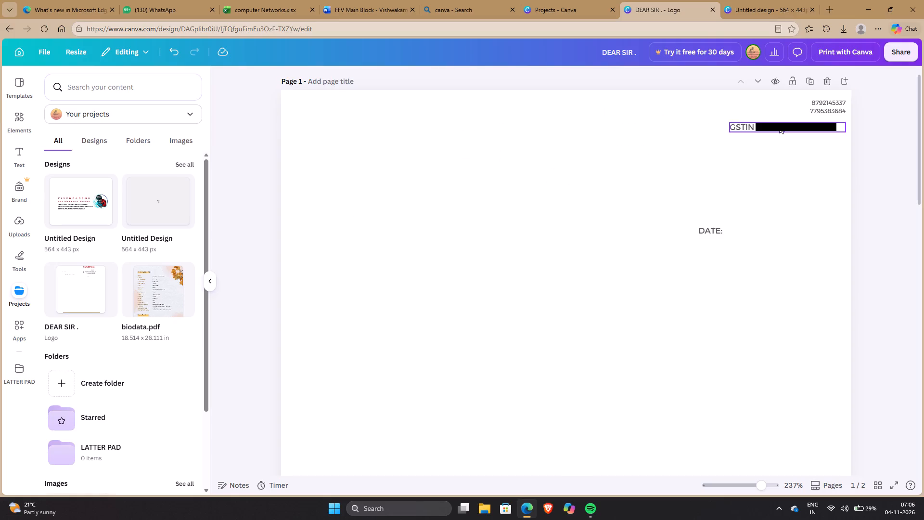
{"action": "left_click", "coordinate": [779, 125]}
{"action": "left_click", "coordinate": [806, 101]}
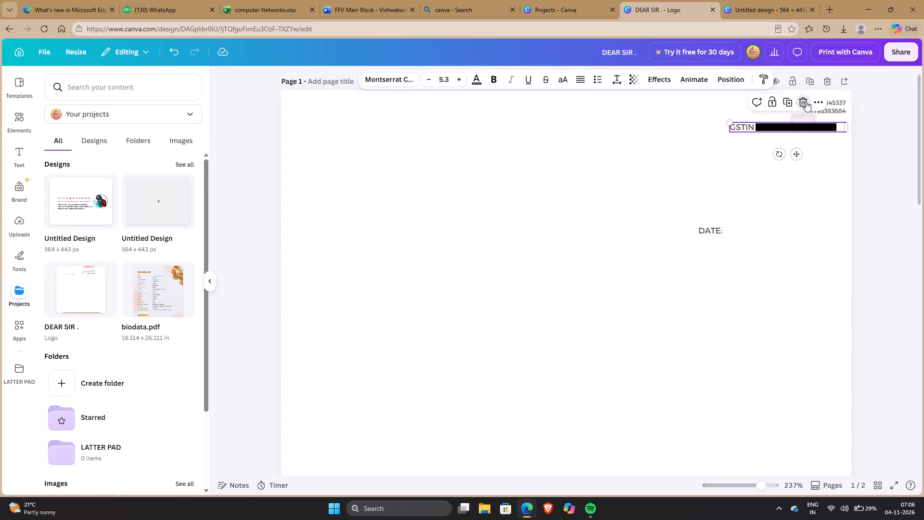
{"action": "left_click", "coordinate": [818, 101]}
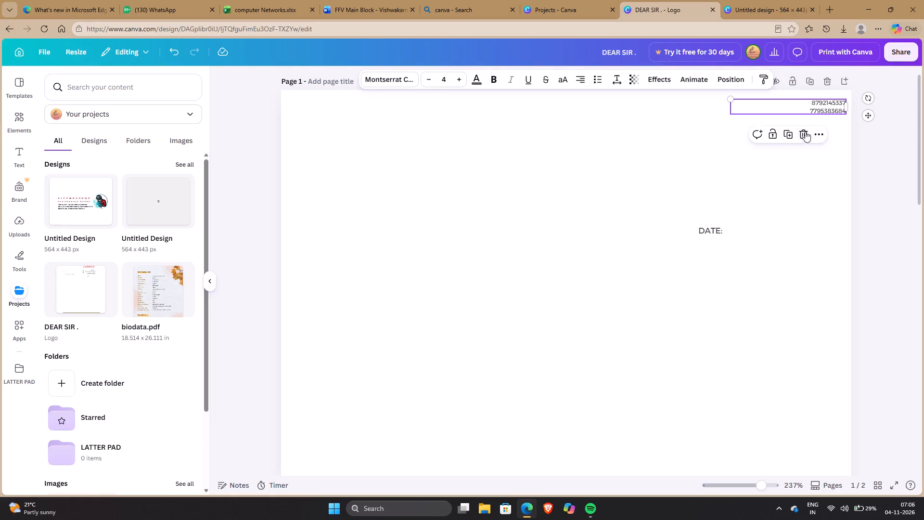
{"action": "left_click", "coordinate": [803, 133]}
{"action": "scroll", "coordinate": [707, 260], "scroll_direction": "up", "scroll_amount": 1}
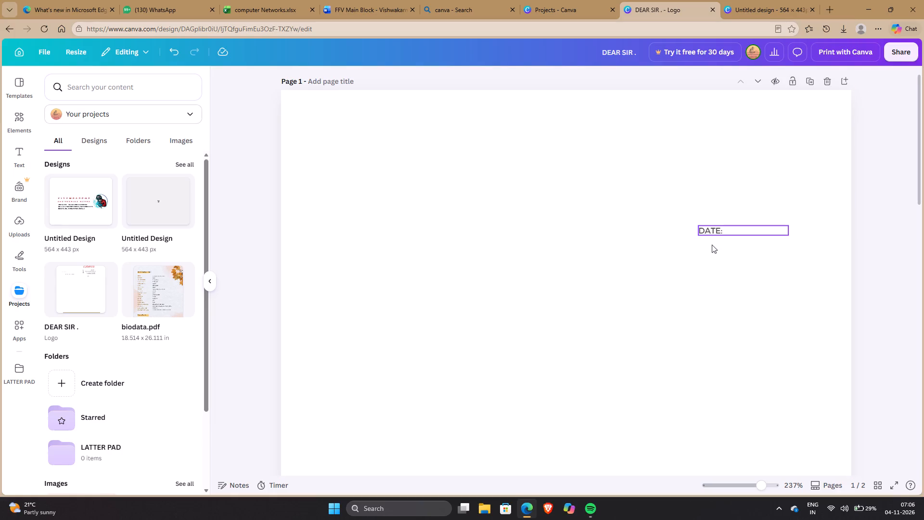
{"action": "left_click", "coordinate": [710, 234]}
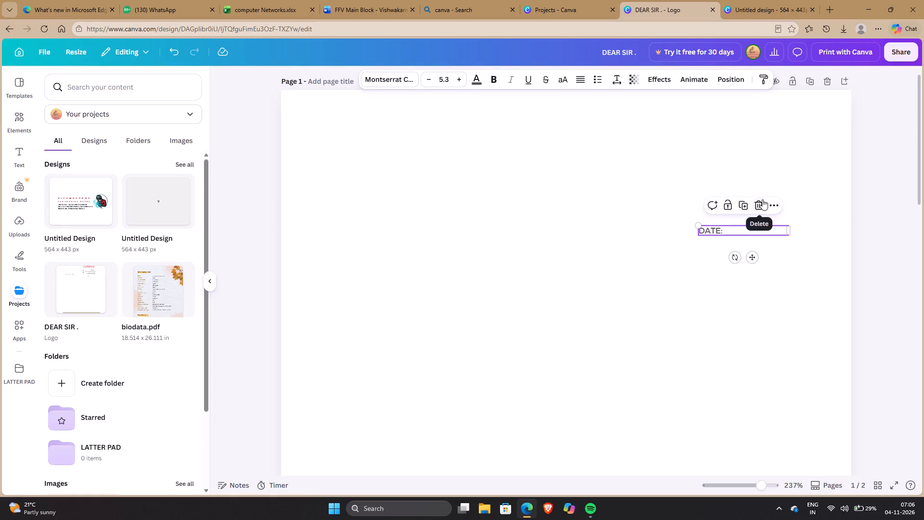
{"action": "left_click", "coordinate": [760, 202]}
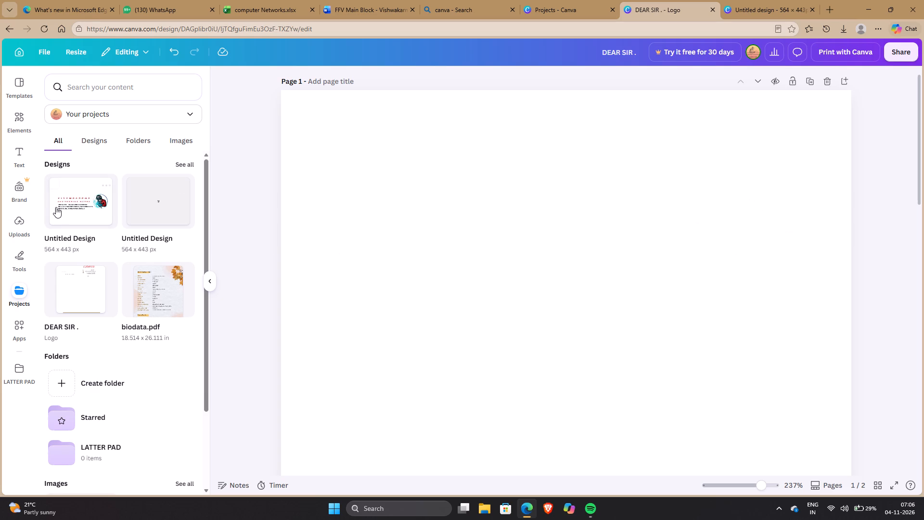
Add the saved Untitled Design with the welder logo and company details as a new page.
{"action": "left_click", "coordinate": [64, 207]}
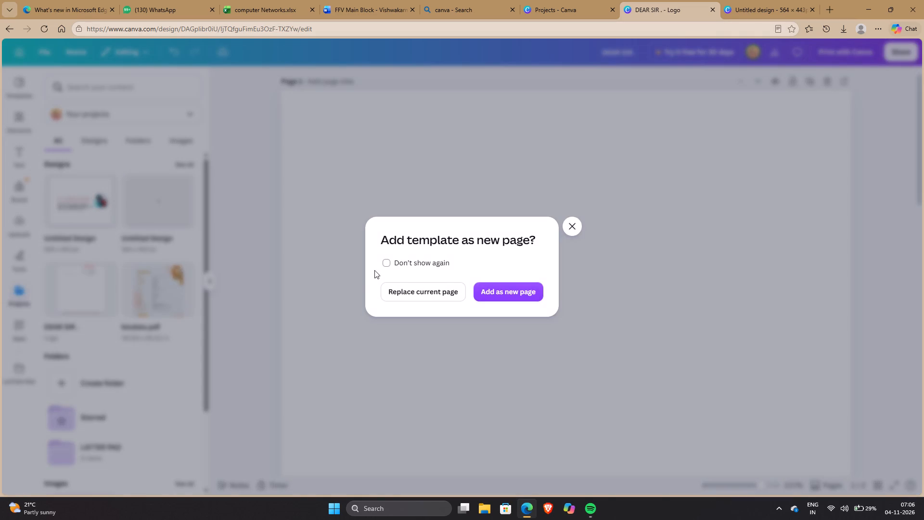
{"action": "left_click", "coordinate": [498, 292]}
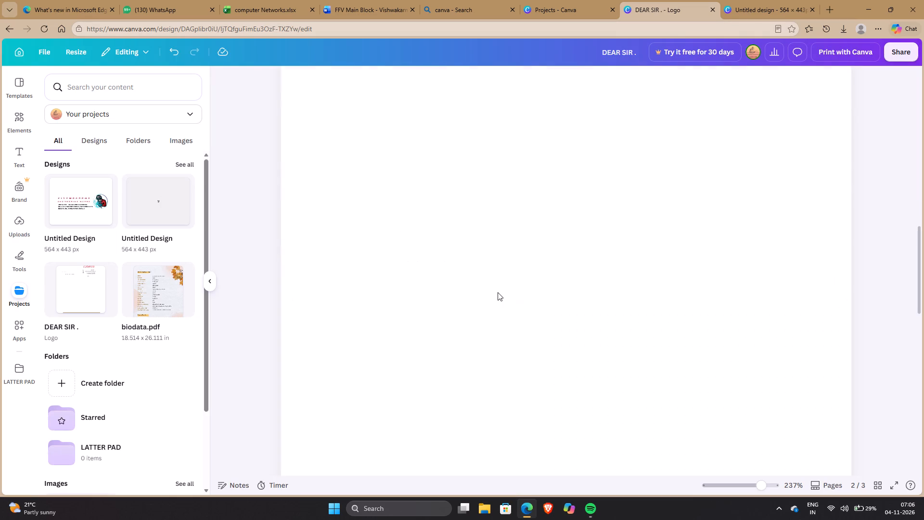
Shrink the welder-logo header image on page 2 to about a third of the page width and place it near the page's middle.
{"action": "left_click_drag", "start_coordinate": [539, 257], "coordinate": [537, 232]}
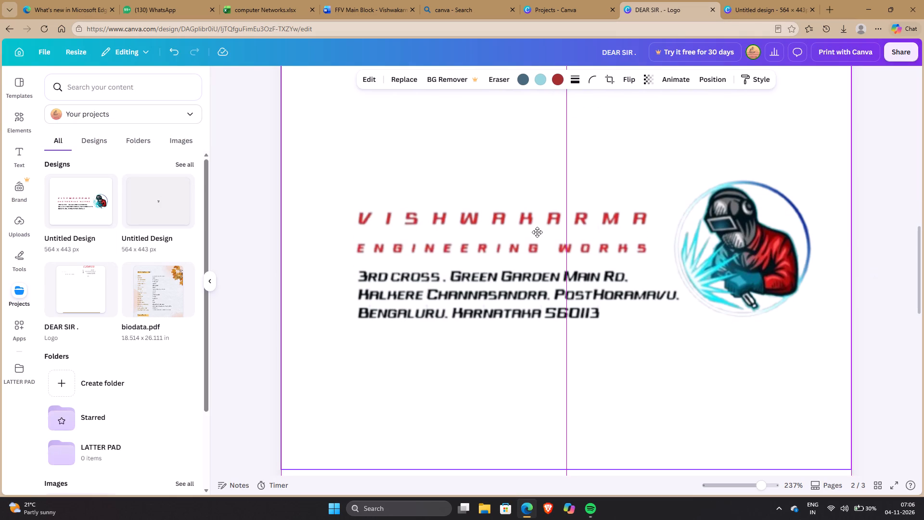
{"action": "left_click_drag", "start_coordinate": [537, 232], "coordinate": [537, 232]}
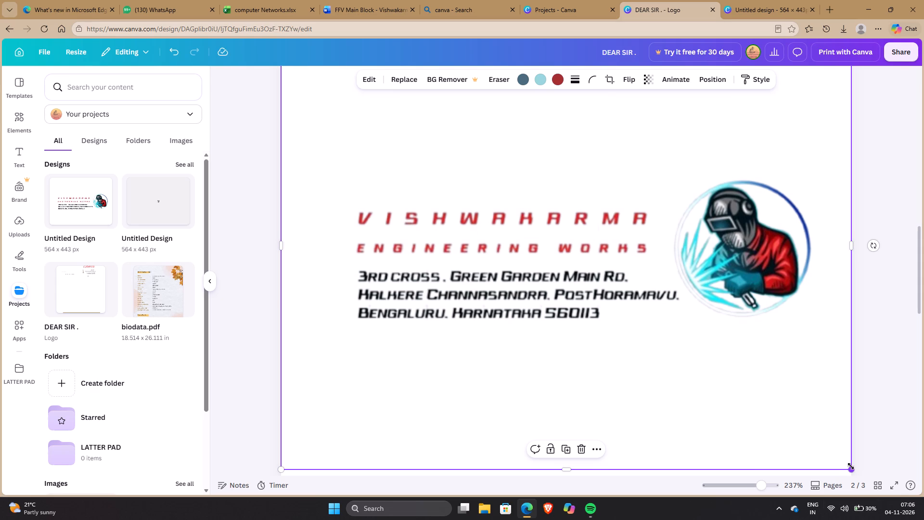
{"action": "left_click_drag", "start_coordinate": [850, 466], "coordinate": [491, 138]}
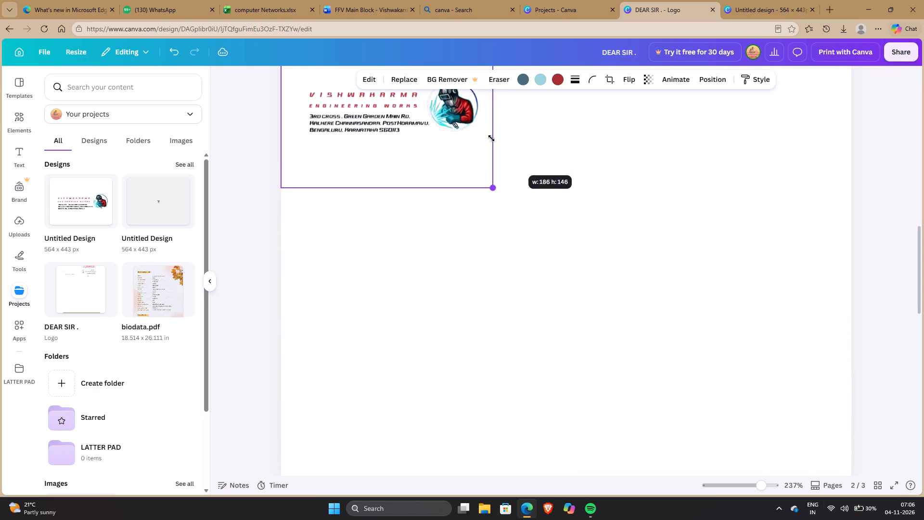
{"action": "left_click_drag", "start_coordinate": [491, 138], "coordinate": [488, 137]}
{"action": "left_click_drag", "start_coordinate": [363, 108], "coordinate": [532, 150]}
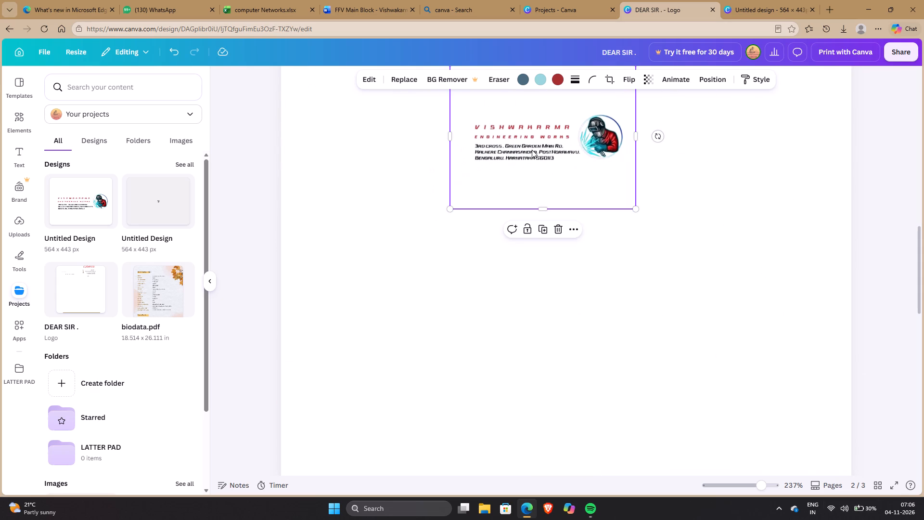
Move the header image from page 2 onto page 1, just above the brown slogan bar.
{"action": "left_click_drag", "start_coordinate": [919, 267], "coordinate": [919, 241]}
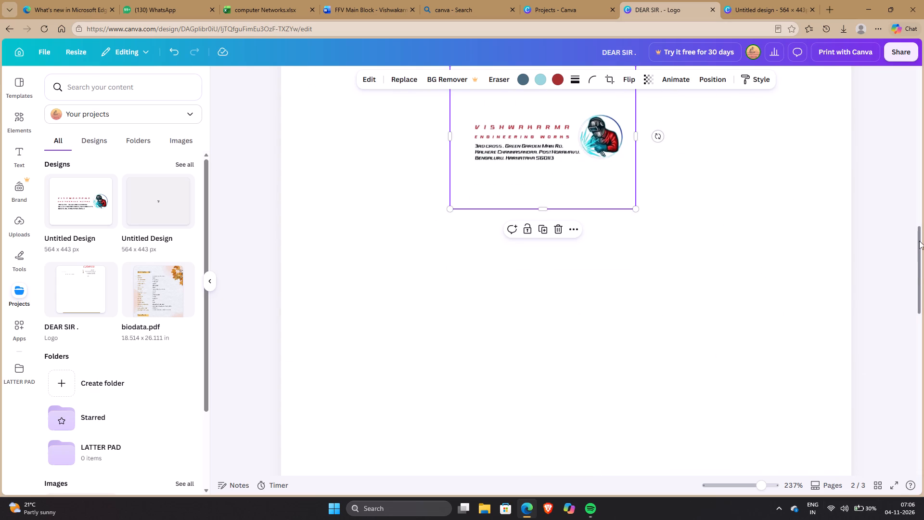
{"action": "left_click_drag", "start_coordinate": [919, 241], "coordinate": [861, 10]}
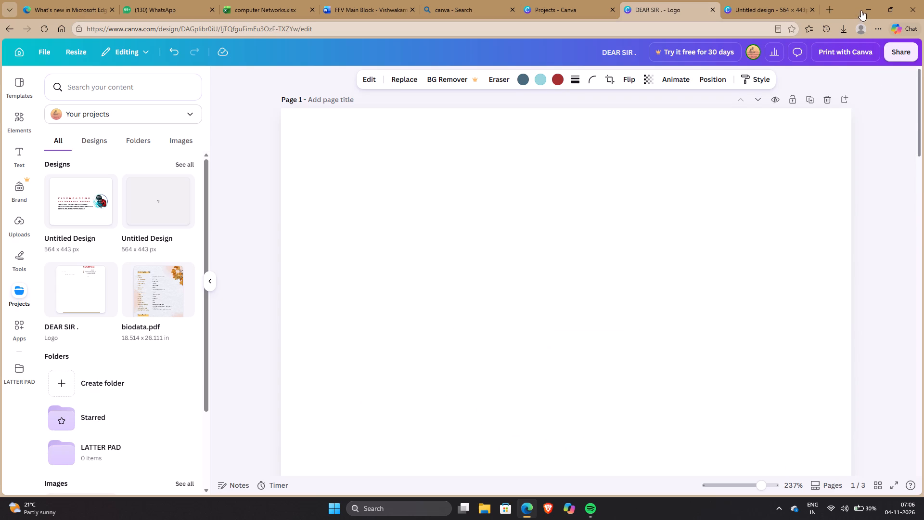
{"action": "left_click_drag", "start_coordinate": [861, 10], "coordinate": [918, 222]}
{"action": "scroll", "coordinate": [717, 299], "scroll_direction": "left", "scroll_amount": 1}
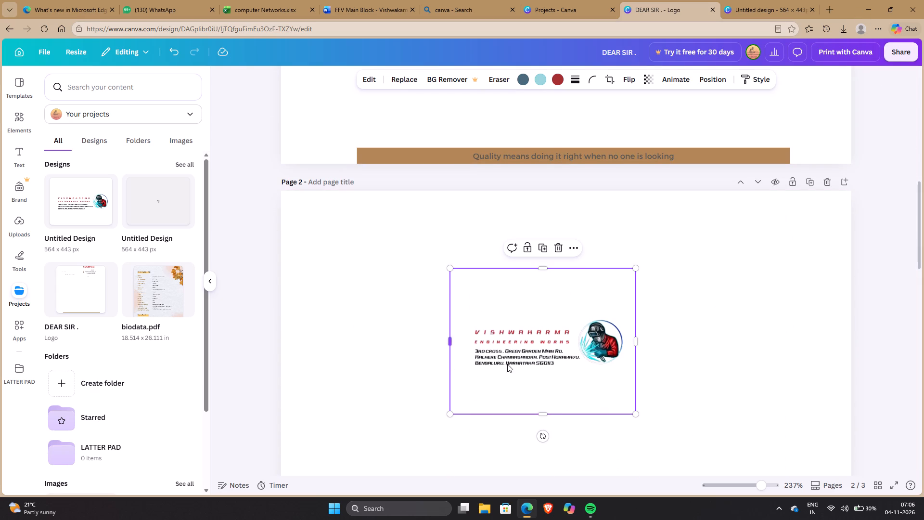
{"action": "left_click_drag", "start_coordinate": [520, 362], "coordinate": [504, 39]}
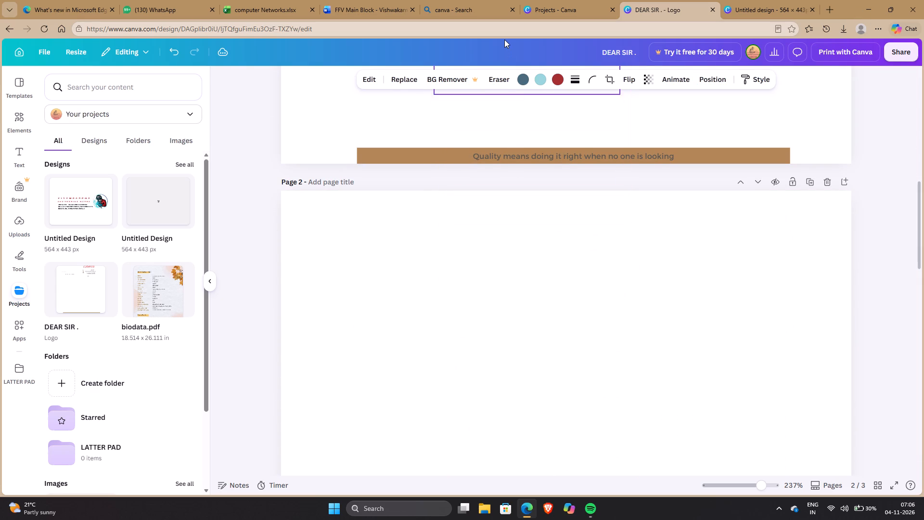
{"action": "left_click_drag", "start_coordinate": [504, 39], "coordinate": [504, 39]}
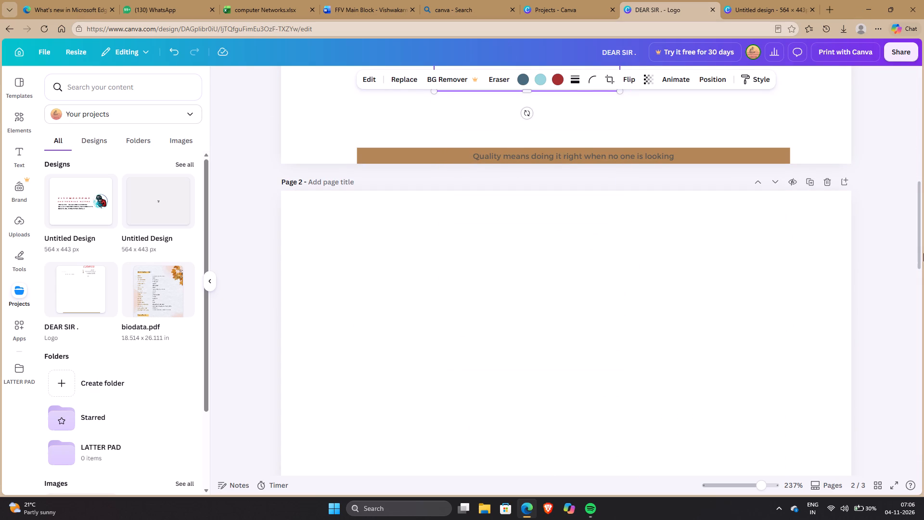
Move the header image up to page 1's top-right corner, with the logo close to the page's right edge.
{"action": "left_click_drag", "start_coordinate": [920, 245], "coordinate": [915, 211]}
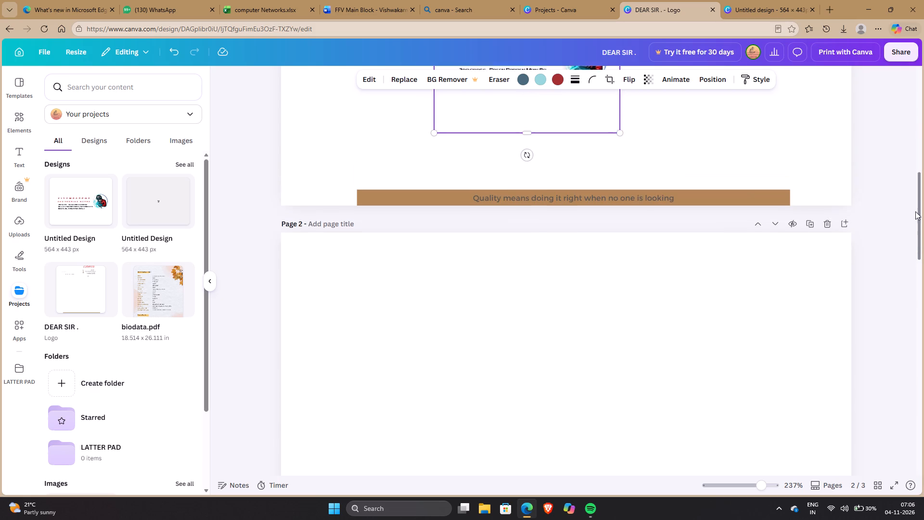
{"action": "left_click_drag", "start_coordinate": [915, 211], "coordinate": [908, 180]}
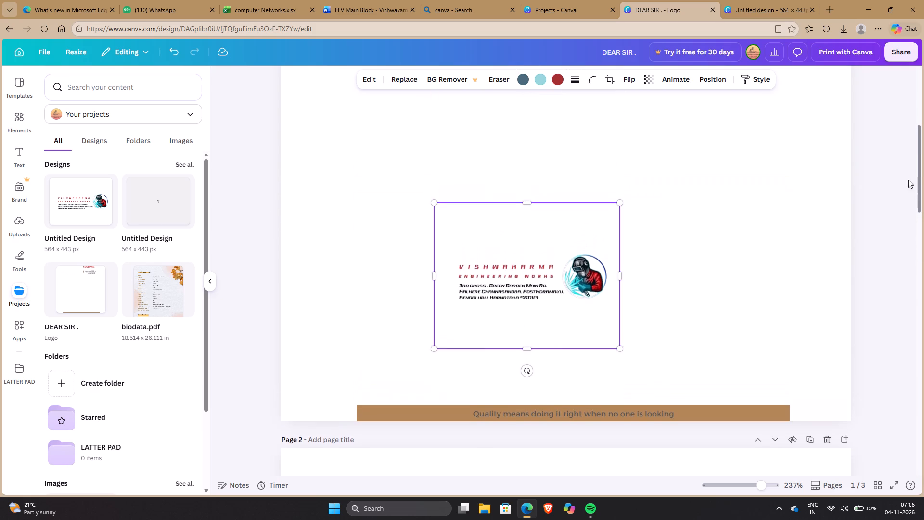
{"action": "left_click_drag", "start_coordinate": [908, 180], "coordinate": [896, 97]}
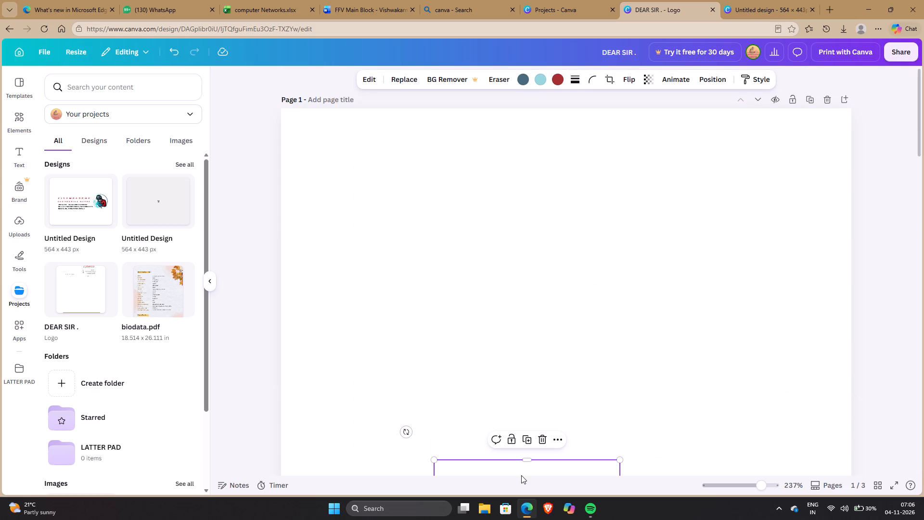
{"action": "left_click_drag", "start_coordinate": [526, 466], "coordinate": [552, 63]}
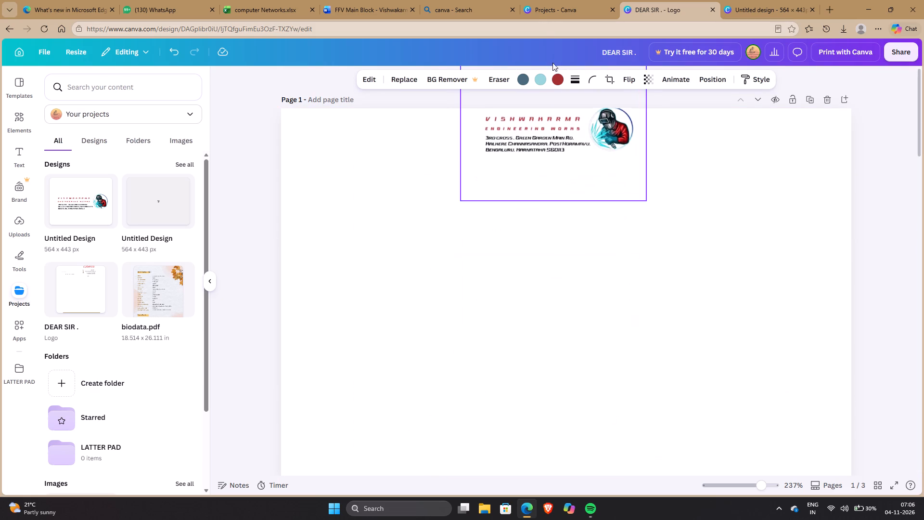
{"action": "left_click_drag", "start_coordinate": [552, 63], "coordinate": [709, 83]}
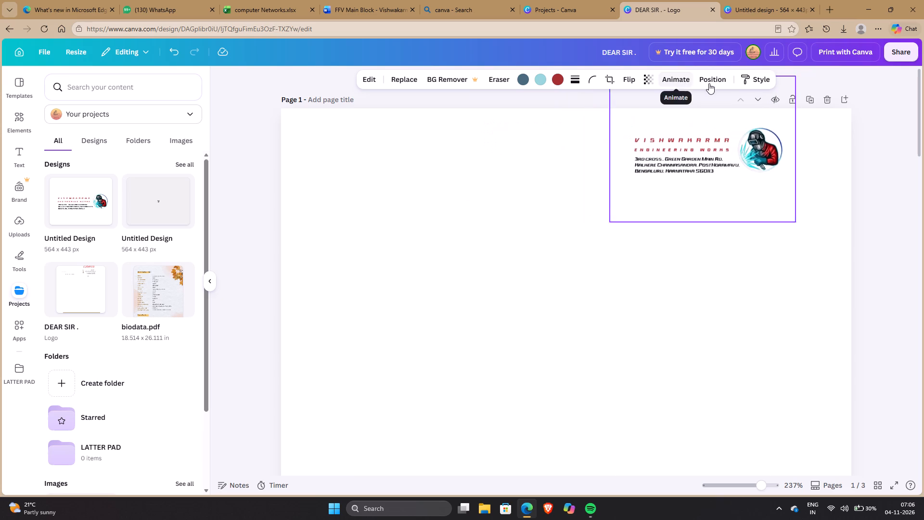
{"action": "left_click_drag", "start_coordinate": [709, 83], "coordinate": [751, 77]}
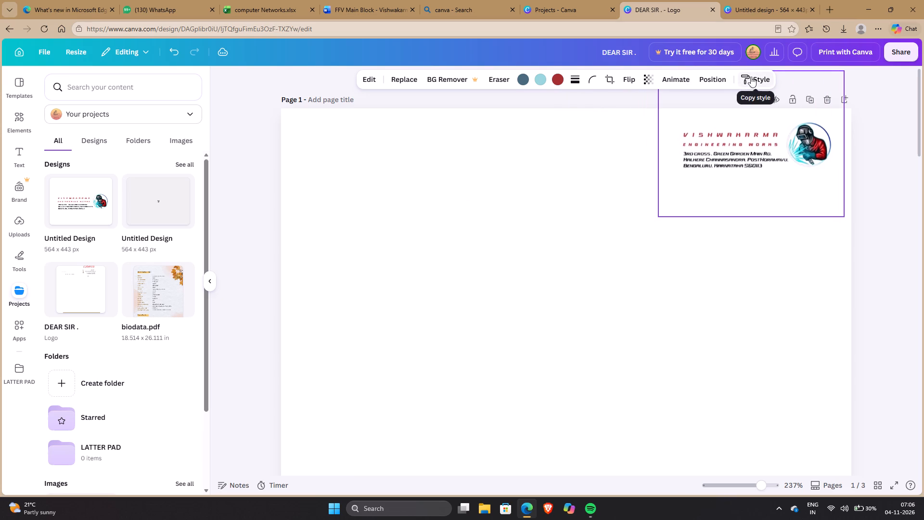
{"action": "left_click_drag", "start_coordinate": [751, 77], "coordinate": [751, 73]}
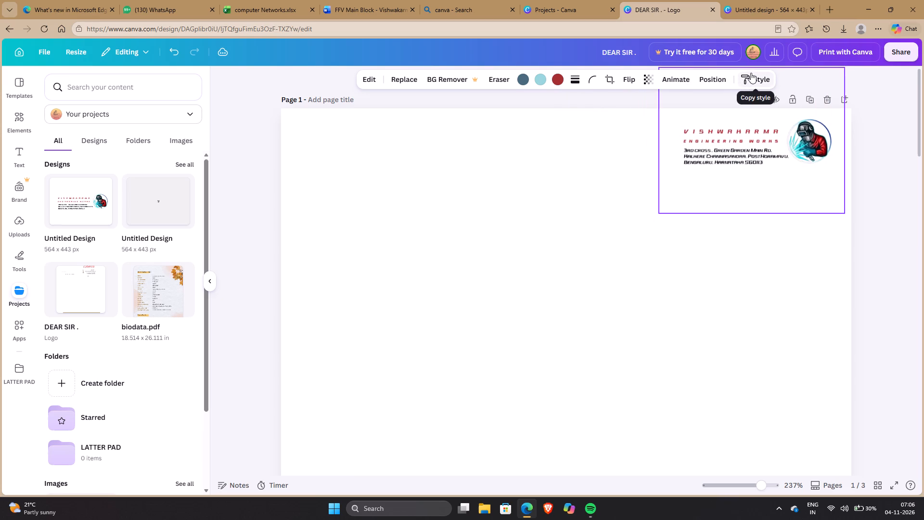
{"action": "left_click_drag", "start_coordinate": [751, 73], "coordinate": [753, 71]}
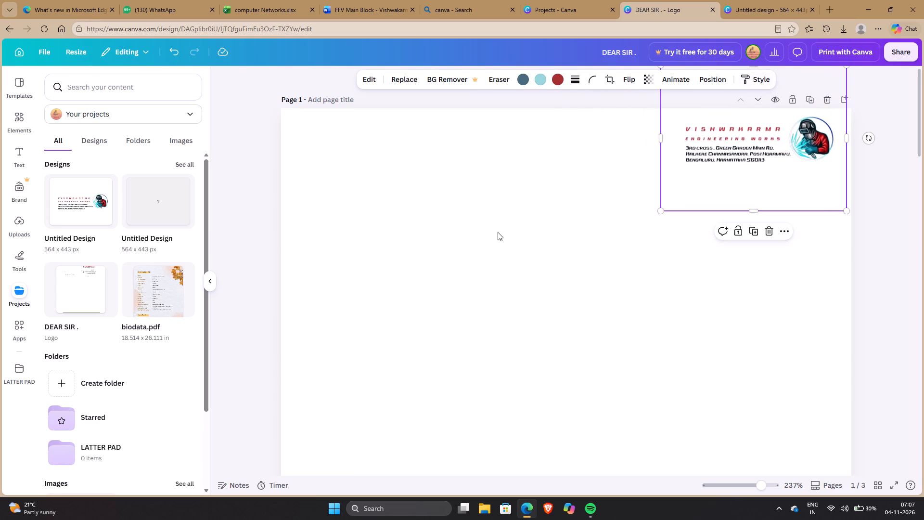
{"action": "left_click", "coordinate": [498, 232]}
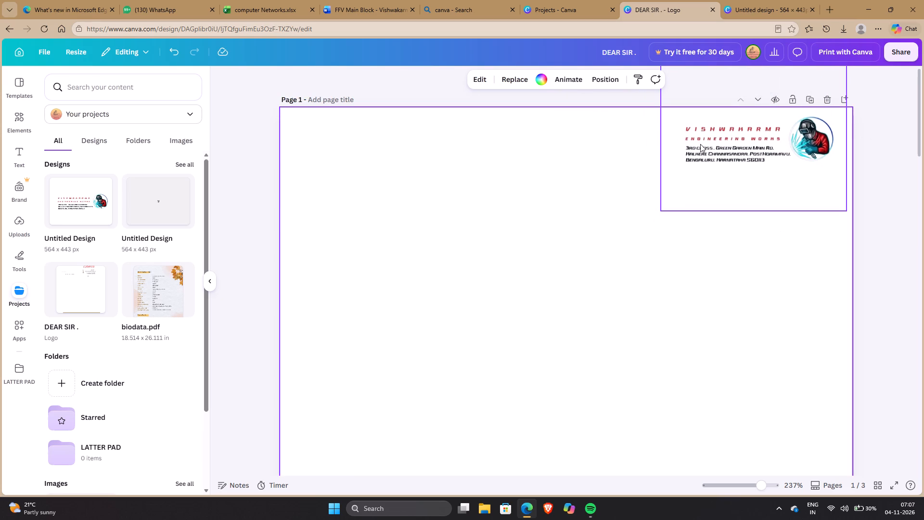
Enlarge the header image on page 1 proportionally to about 180 wide by 141 high, keeping it near the page's right edge.
{"action": "left_click", "coordinate": [737, 142]}
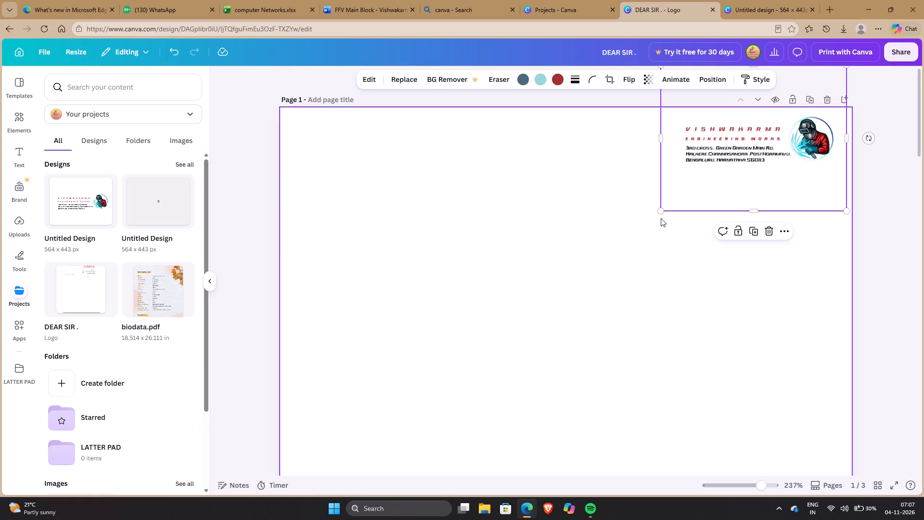
{"action": "left_click_drag", "start_coordinate": [661, 212], "coordinate": [641, 227]}
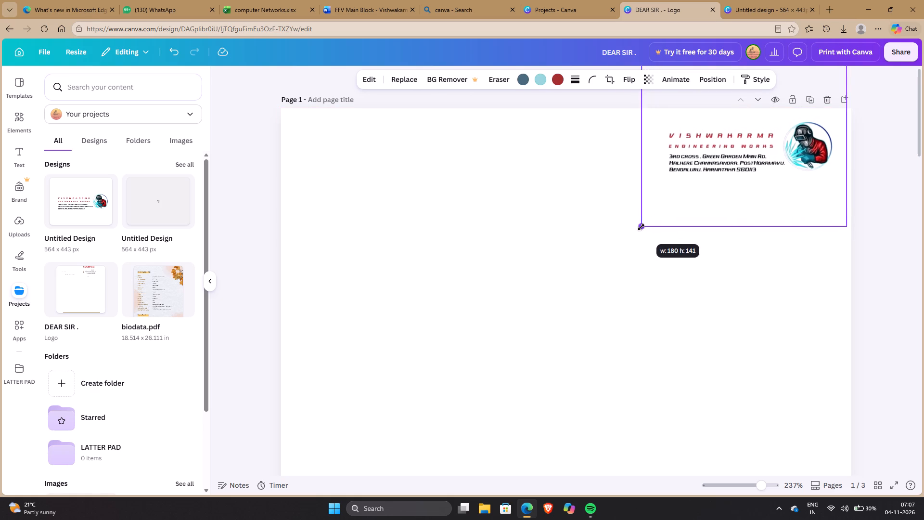
{"action": "left_click_drag", "start_coordinate": [641, 227], "coordinate": [641, 228]}
{"action": "left_click", "coordinate": [554, 219]}
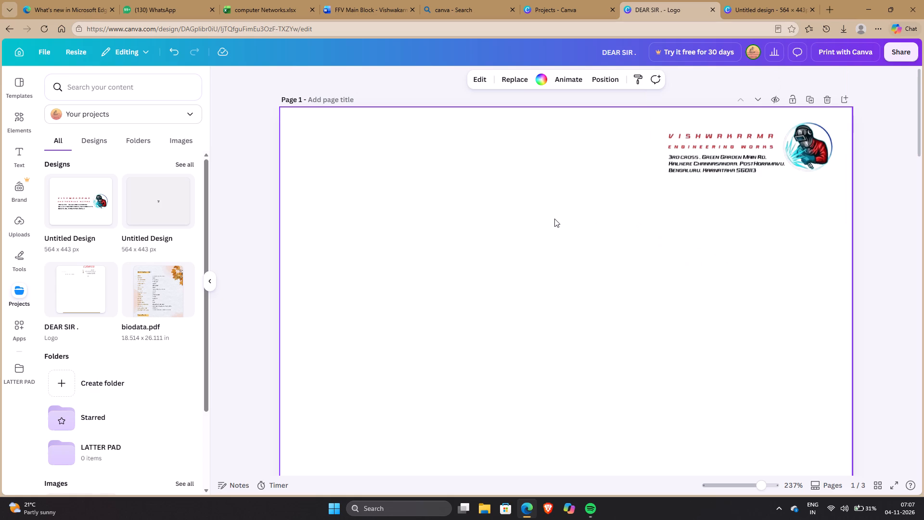
Move the header image to the top centre of page 1, with the company name and logo just below the page's top edge.
{"action": "left_click", "coordinate": [772, 142]}
{"action": "left_click_drag", "start_coordinate": [772, 142], "coordinate": [600, 153]}
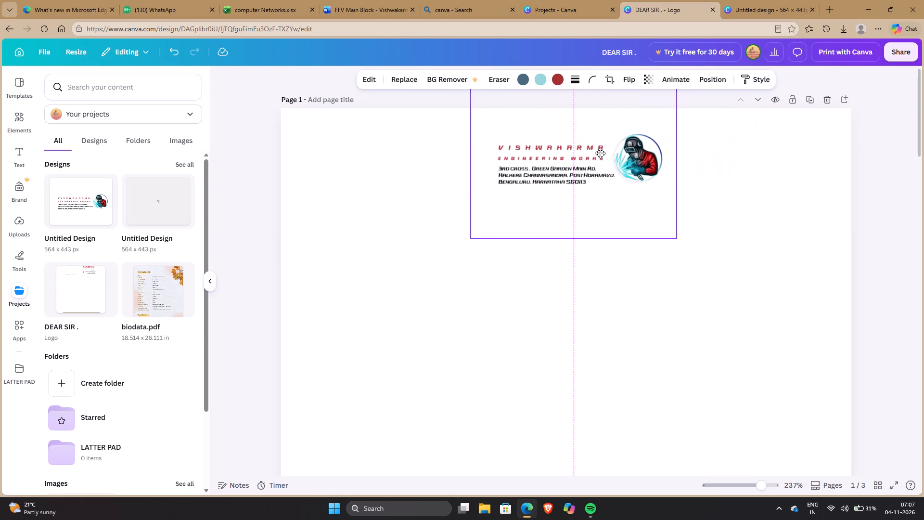
{"action": "left_click_drag", "start_coordinate": [600, 153], "coordinate": [599, 144]}
{"action": "left_click", "coordinate": [753, 211]}
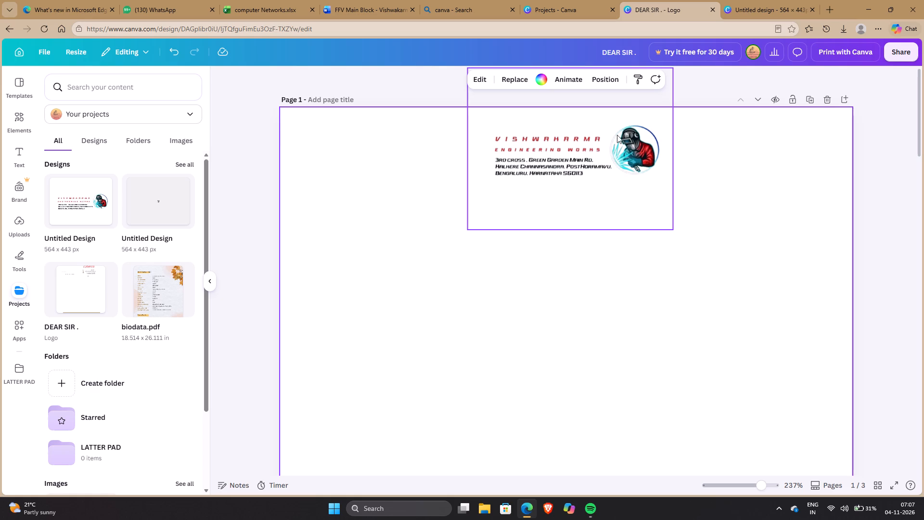
Widen the header image from its left side to about 40% of the page width and recentre it horizontally on page 1.
{"action": "left_click", "coordinate": [529, 155]}
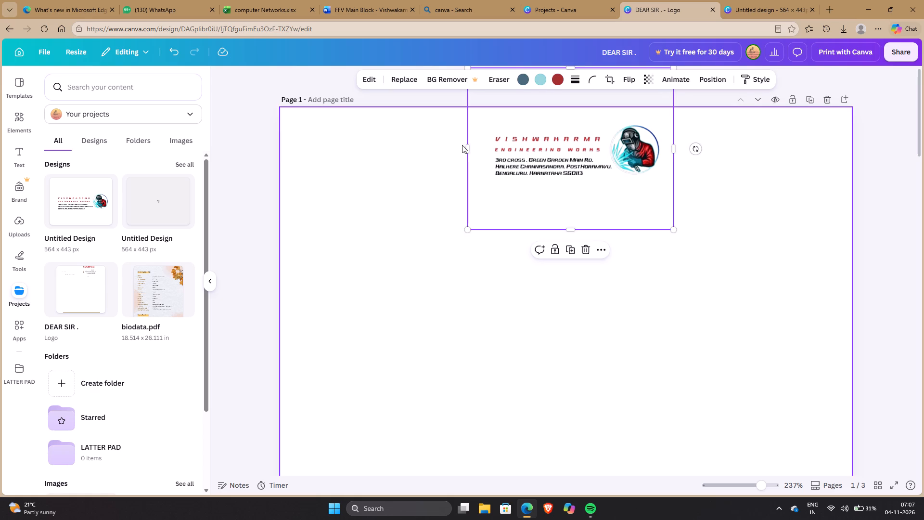
{"action": "left_click_drag", "start_coordinate": [467, 147], "coordinate": [454, 148]}
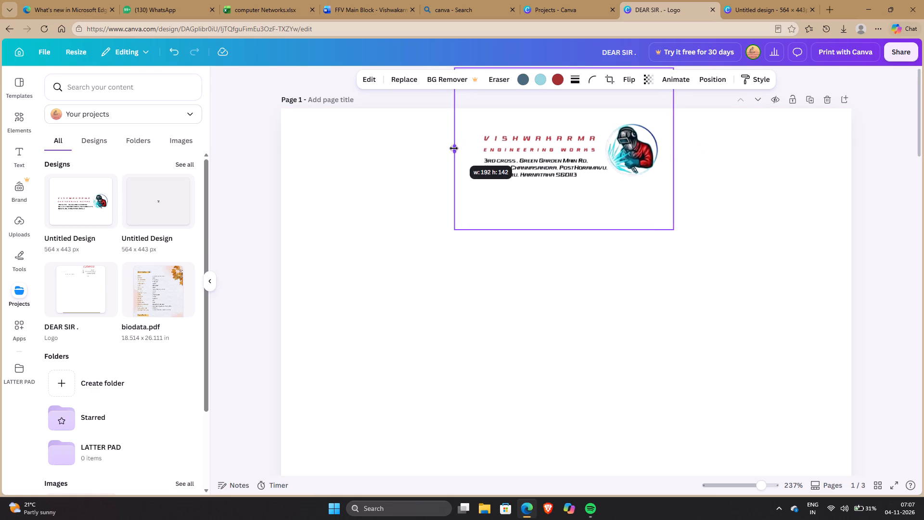
{"action": "left_click_drag", "start_coordinate": [454, 148], "coordinate": [442, 152]}
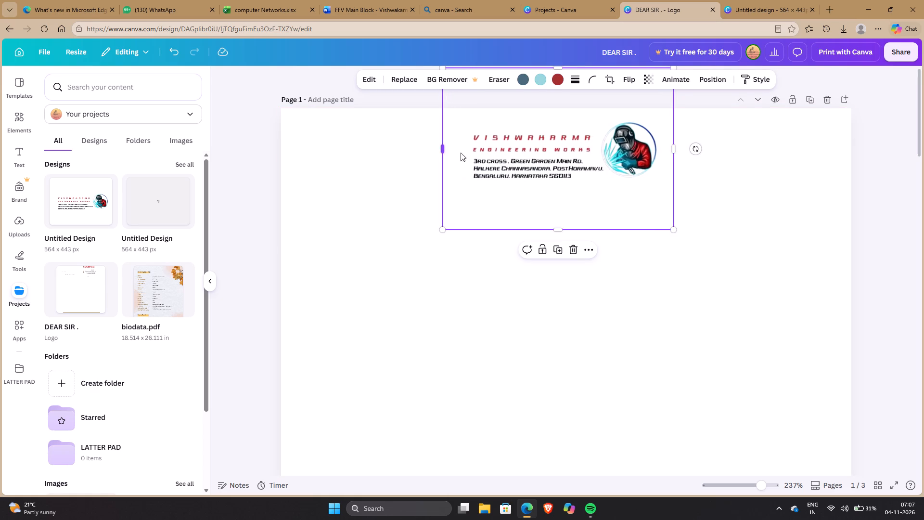
{"action": "left_click_drag", "start_coordinate": [555, 158], "coordinate": [572, 159]}
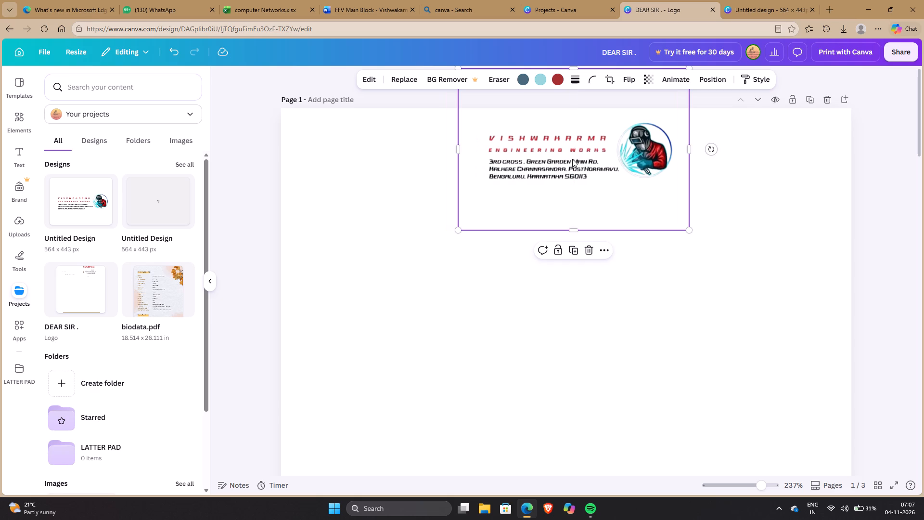
Deselect the header image on page 1.
{"action": "left_click", "coordinate": [509, 280]}
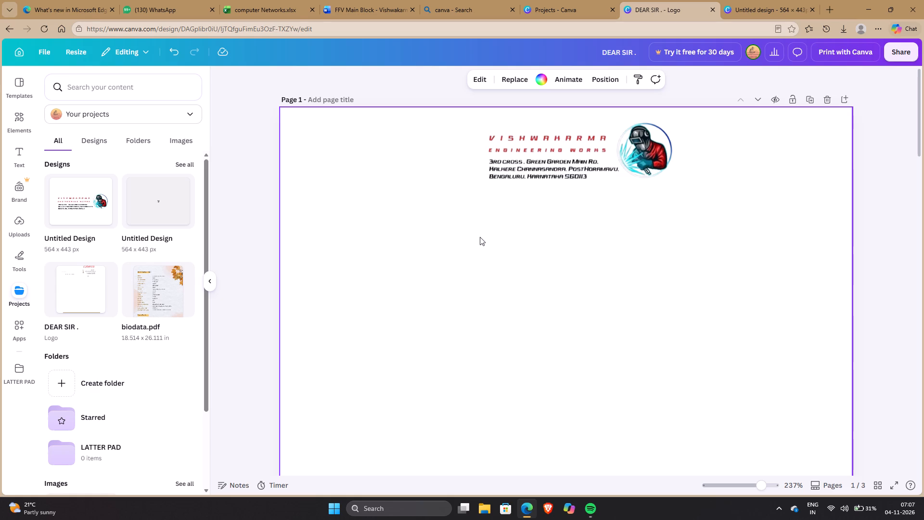
Switch to the FFV Main Block Word document and undo the recent edits to the Sub line's site address, back to "Main Block, 'Fern Karnataka.".
{"action": "left_click", "coordinate": [372, 4]}
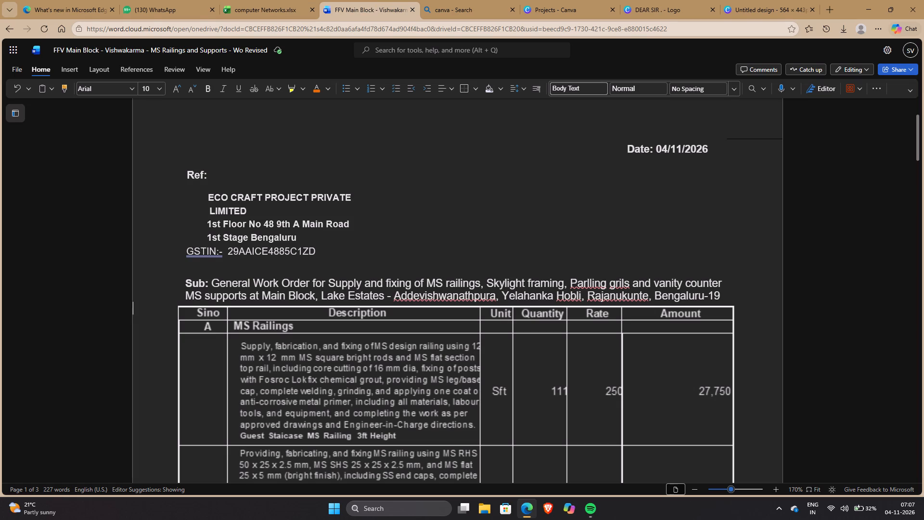
{"action": "key", "text": "ctrl+z"}
{"action": "key", "text": "ctrl+z"}
{"action": "key", "text": "ctrl+z"}
{"action": "key", "text": "ctrl+z"}
{"action": "key", "text": "ctrl+z"}
{"action": "key", "text": "ctrl+z"}
{"action": "key", "text": "ctrl+z"}
{"action": "key", "text": "ctrl+z"}
{"action": "key", "text": "ctrl+z"}
{"action": "key", "text": "ctrl+z"}
{"action": "key", "text": "ctrl+z"}
{"action": "key", "text": "ctrl+z"}
{"action": "key", "text": "ctrl+z"}
{"action": "key", "text": "ctrl+z"}
{"action": "key", "text": "ctrl+z"}
{"action": "key", "text": "ctrl+z"}
{"action": "key", "text": "ctrl+z"}
{"action": "key", "text": "ctrl+z"}
{"action": "key", "text": "ctrl+z"}
{"action": "key", "text": "ctrl+z"}
{"action": "key", "text": "ctrl+z"}
{"action": "key", "text": "ctrl+z"}
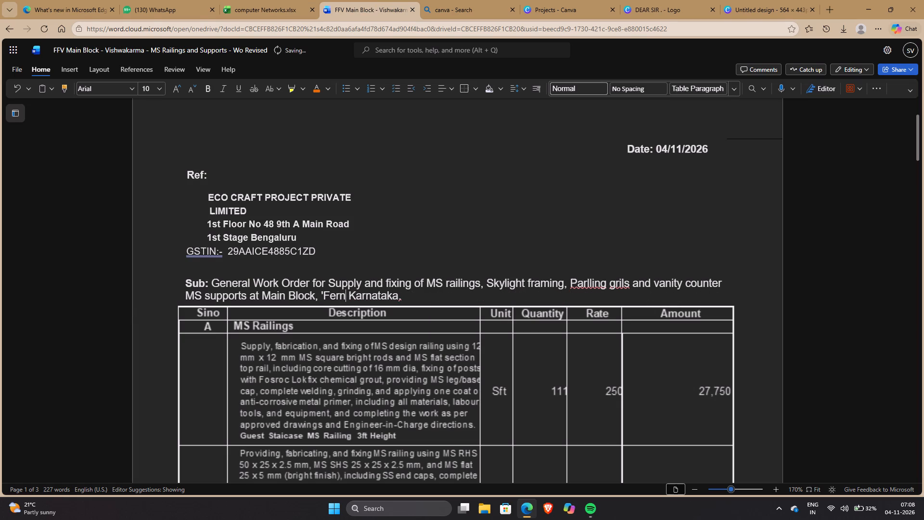
{"action": "key", "text": "ctrl+z"}
{"action": "key", "text": "ctrl+z"}
{"action": "key", "text": "ctrl+z"}
{"action": "key", "text": "ctrl+z"}
{"action": "key", "text": "ctrl+z"}
{"action": "key", "text": "ctrl+z"}
{"action": "key", "text": "ctrl+z"}
{"action": "key", "text": "ctrl+z"}
{"action": "key", "text": "Escape"}
{"action": "key", "text": "Escape"}
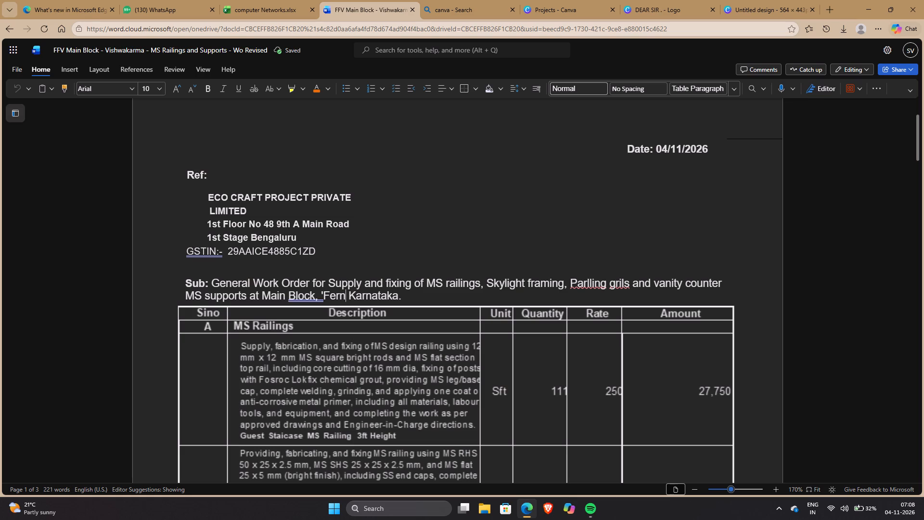
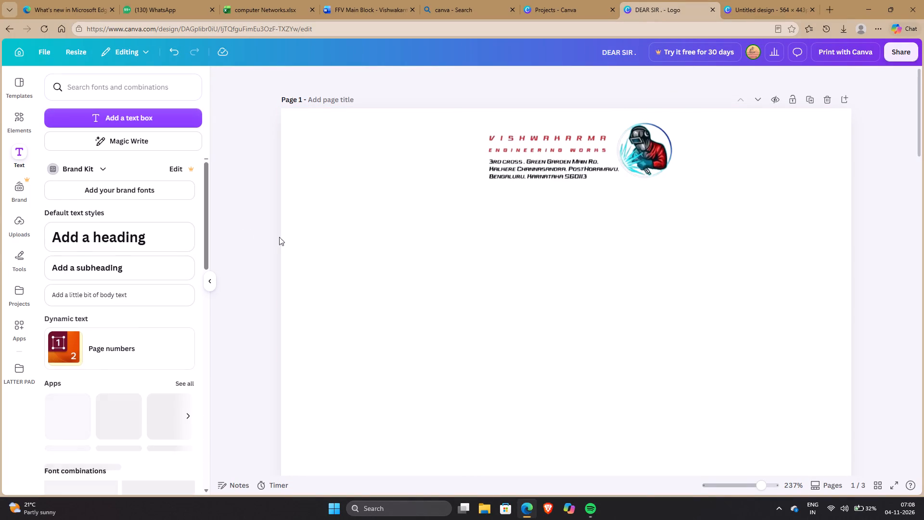
Add a new default text box to page 1, in the blank area below the header image.
{"action": "left_click", "coordinate": [352, 246]}
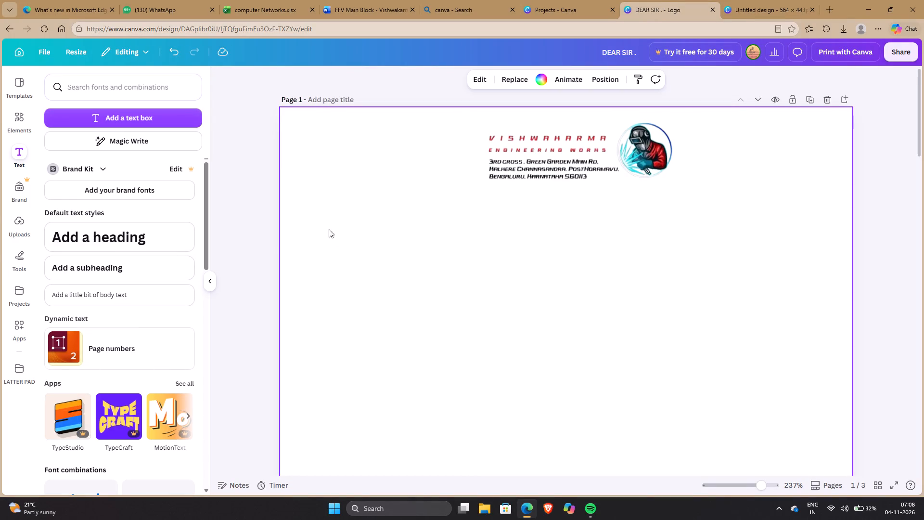
{"action": "double_click", "coordinate": [321, 222]}
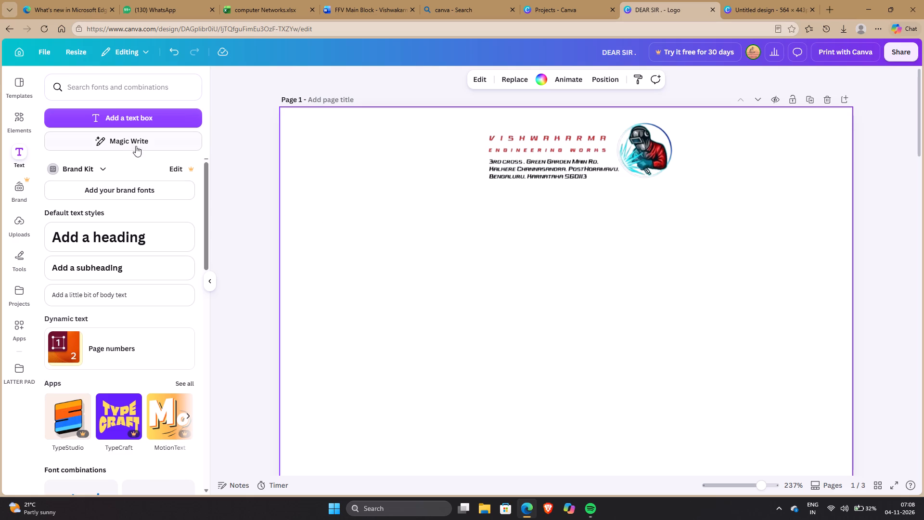
{"action": "left_click", "coordinate": [157, 117]}
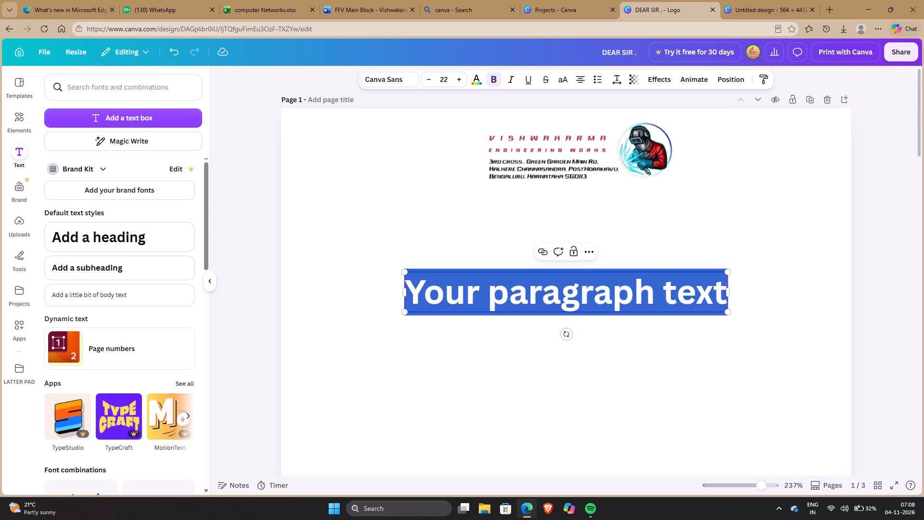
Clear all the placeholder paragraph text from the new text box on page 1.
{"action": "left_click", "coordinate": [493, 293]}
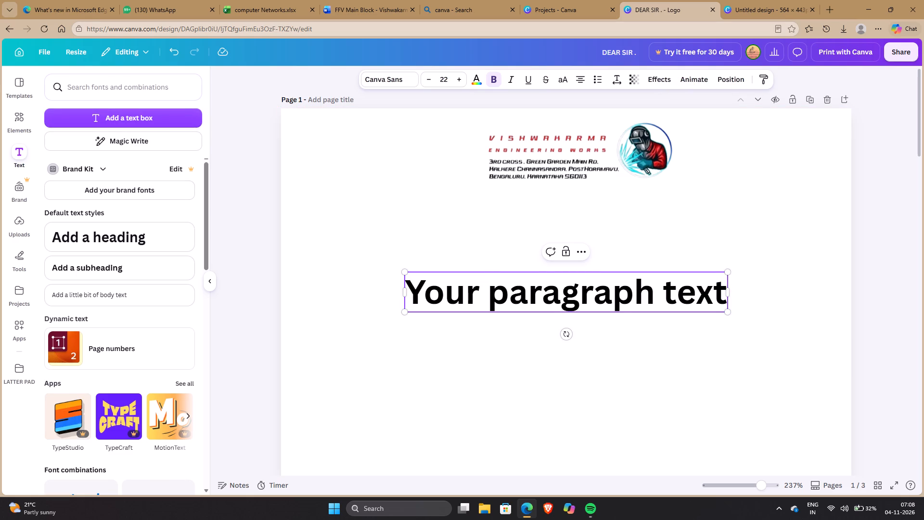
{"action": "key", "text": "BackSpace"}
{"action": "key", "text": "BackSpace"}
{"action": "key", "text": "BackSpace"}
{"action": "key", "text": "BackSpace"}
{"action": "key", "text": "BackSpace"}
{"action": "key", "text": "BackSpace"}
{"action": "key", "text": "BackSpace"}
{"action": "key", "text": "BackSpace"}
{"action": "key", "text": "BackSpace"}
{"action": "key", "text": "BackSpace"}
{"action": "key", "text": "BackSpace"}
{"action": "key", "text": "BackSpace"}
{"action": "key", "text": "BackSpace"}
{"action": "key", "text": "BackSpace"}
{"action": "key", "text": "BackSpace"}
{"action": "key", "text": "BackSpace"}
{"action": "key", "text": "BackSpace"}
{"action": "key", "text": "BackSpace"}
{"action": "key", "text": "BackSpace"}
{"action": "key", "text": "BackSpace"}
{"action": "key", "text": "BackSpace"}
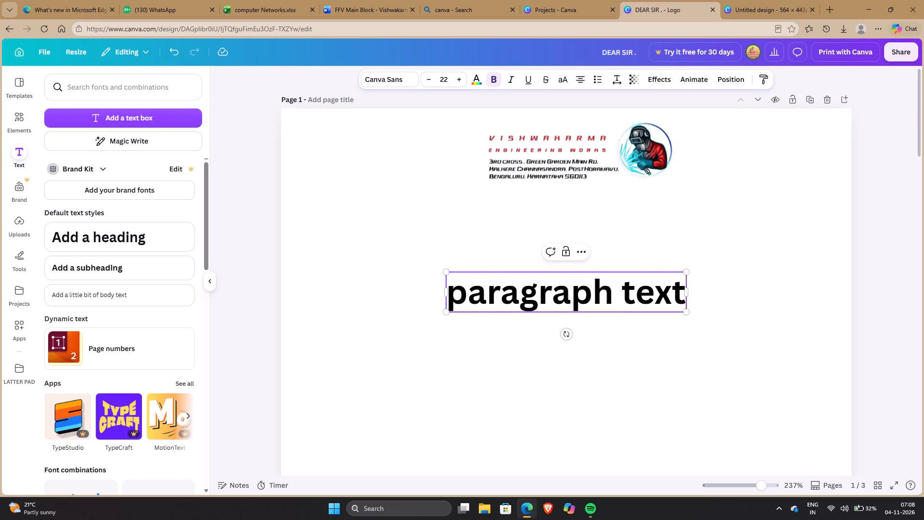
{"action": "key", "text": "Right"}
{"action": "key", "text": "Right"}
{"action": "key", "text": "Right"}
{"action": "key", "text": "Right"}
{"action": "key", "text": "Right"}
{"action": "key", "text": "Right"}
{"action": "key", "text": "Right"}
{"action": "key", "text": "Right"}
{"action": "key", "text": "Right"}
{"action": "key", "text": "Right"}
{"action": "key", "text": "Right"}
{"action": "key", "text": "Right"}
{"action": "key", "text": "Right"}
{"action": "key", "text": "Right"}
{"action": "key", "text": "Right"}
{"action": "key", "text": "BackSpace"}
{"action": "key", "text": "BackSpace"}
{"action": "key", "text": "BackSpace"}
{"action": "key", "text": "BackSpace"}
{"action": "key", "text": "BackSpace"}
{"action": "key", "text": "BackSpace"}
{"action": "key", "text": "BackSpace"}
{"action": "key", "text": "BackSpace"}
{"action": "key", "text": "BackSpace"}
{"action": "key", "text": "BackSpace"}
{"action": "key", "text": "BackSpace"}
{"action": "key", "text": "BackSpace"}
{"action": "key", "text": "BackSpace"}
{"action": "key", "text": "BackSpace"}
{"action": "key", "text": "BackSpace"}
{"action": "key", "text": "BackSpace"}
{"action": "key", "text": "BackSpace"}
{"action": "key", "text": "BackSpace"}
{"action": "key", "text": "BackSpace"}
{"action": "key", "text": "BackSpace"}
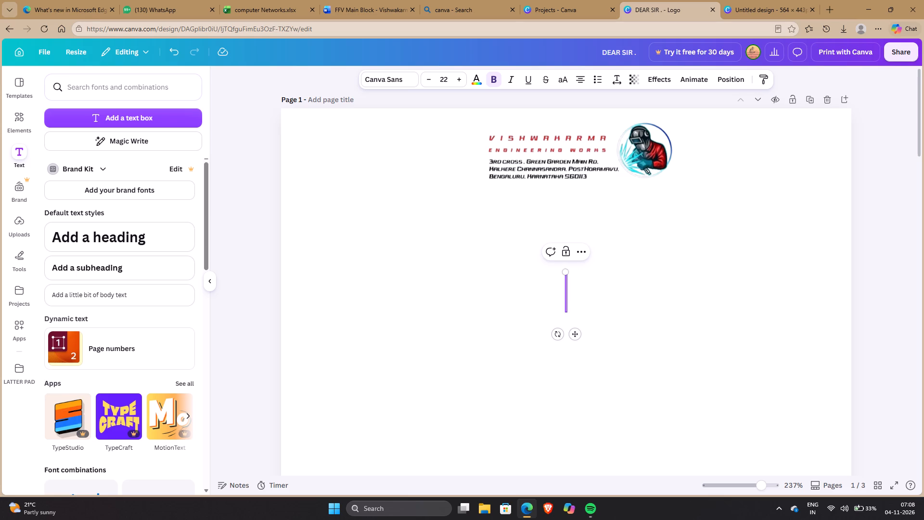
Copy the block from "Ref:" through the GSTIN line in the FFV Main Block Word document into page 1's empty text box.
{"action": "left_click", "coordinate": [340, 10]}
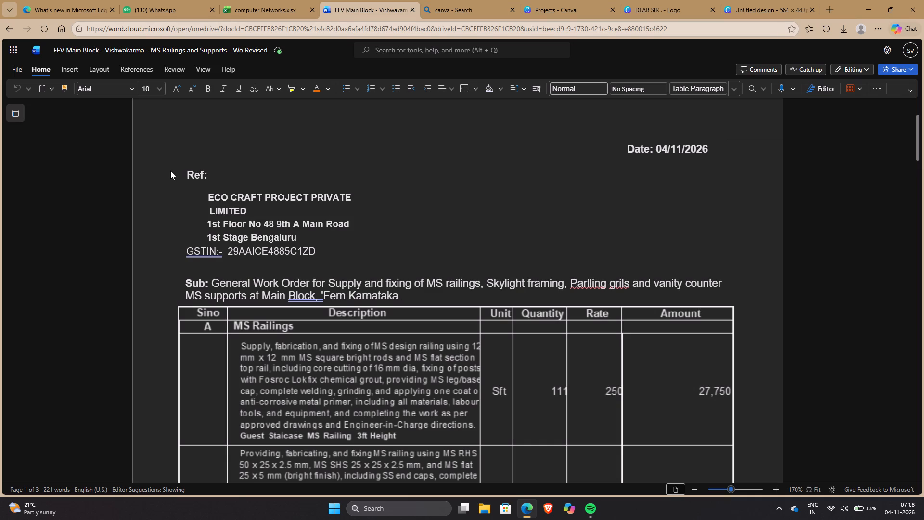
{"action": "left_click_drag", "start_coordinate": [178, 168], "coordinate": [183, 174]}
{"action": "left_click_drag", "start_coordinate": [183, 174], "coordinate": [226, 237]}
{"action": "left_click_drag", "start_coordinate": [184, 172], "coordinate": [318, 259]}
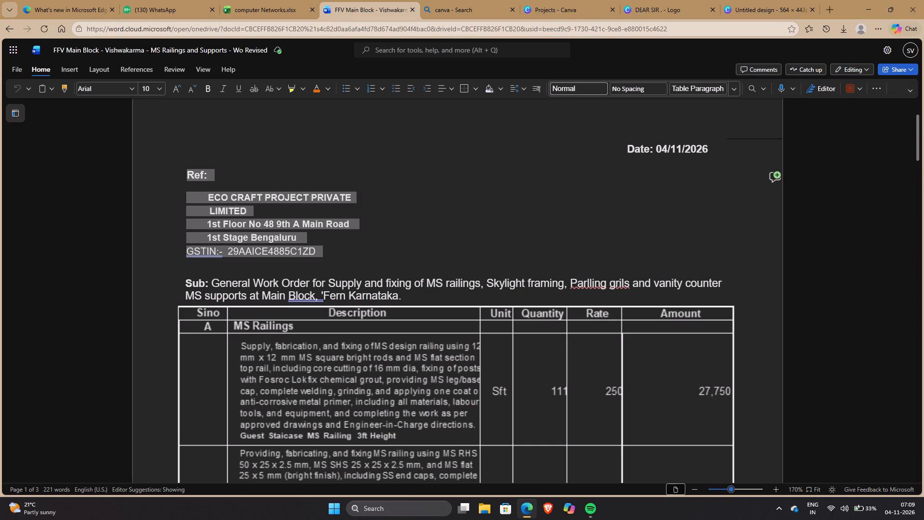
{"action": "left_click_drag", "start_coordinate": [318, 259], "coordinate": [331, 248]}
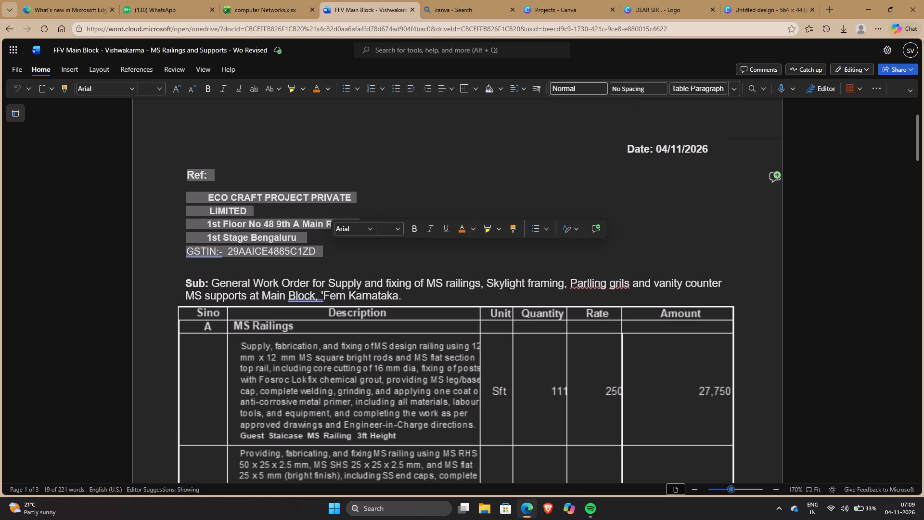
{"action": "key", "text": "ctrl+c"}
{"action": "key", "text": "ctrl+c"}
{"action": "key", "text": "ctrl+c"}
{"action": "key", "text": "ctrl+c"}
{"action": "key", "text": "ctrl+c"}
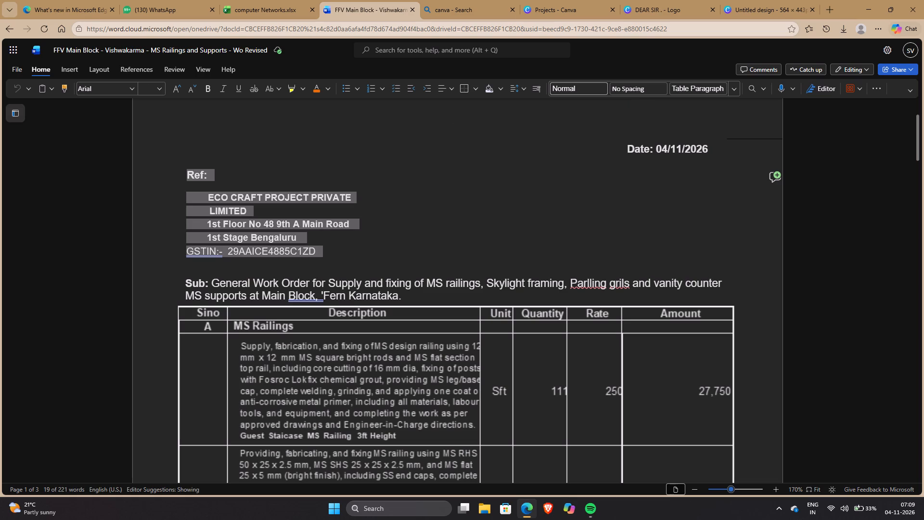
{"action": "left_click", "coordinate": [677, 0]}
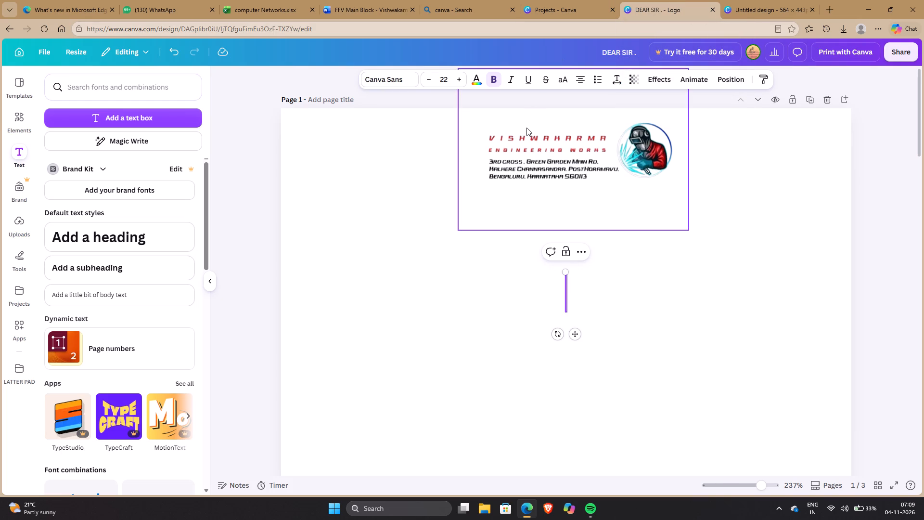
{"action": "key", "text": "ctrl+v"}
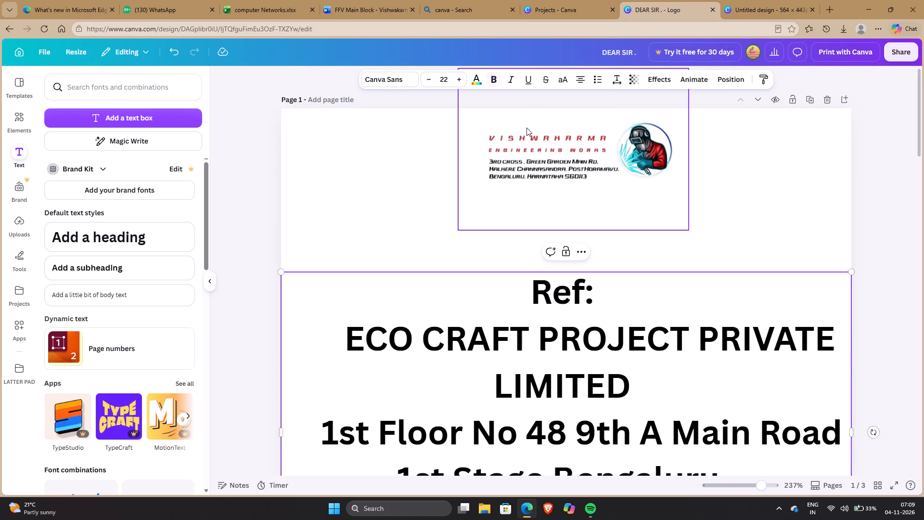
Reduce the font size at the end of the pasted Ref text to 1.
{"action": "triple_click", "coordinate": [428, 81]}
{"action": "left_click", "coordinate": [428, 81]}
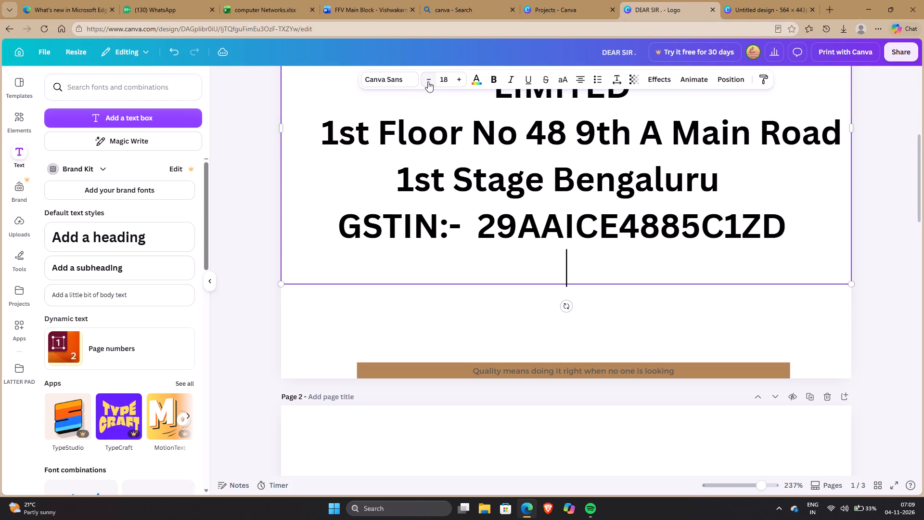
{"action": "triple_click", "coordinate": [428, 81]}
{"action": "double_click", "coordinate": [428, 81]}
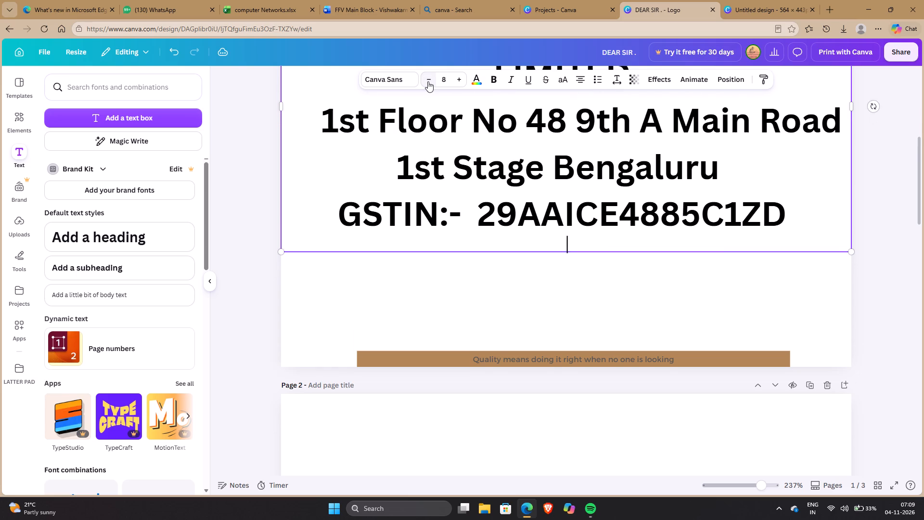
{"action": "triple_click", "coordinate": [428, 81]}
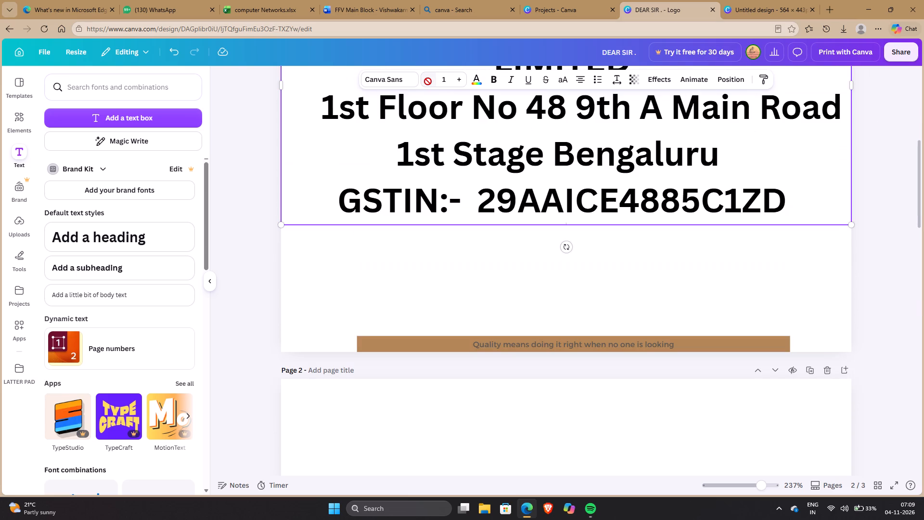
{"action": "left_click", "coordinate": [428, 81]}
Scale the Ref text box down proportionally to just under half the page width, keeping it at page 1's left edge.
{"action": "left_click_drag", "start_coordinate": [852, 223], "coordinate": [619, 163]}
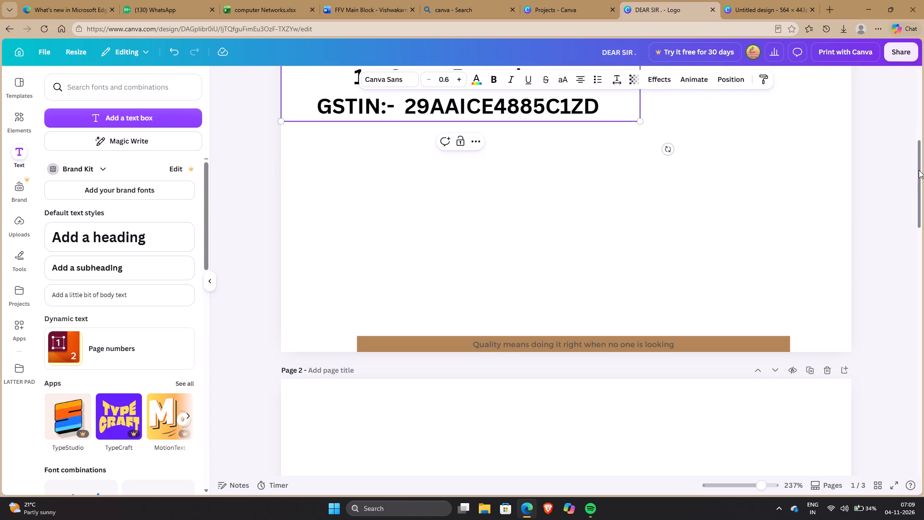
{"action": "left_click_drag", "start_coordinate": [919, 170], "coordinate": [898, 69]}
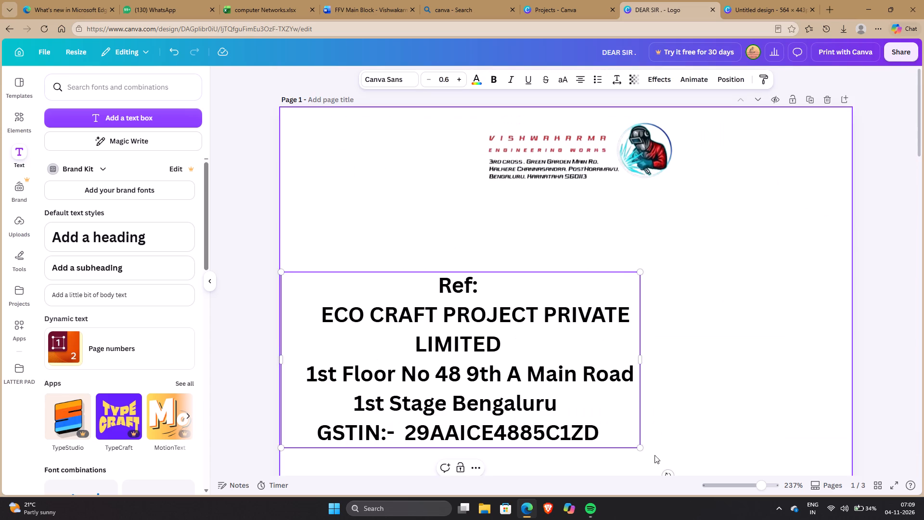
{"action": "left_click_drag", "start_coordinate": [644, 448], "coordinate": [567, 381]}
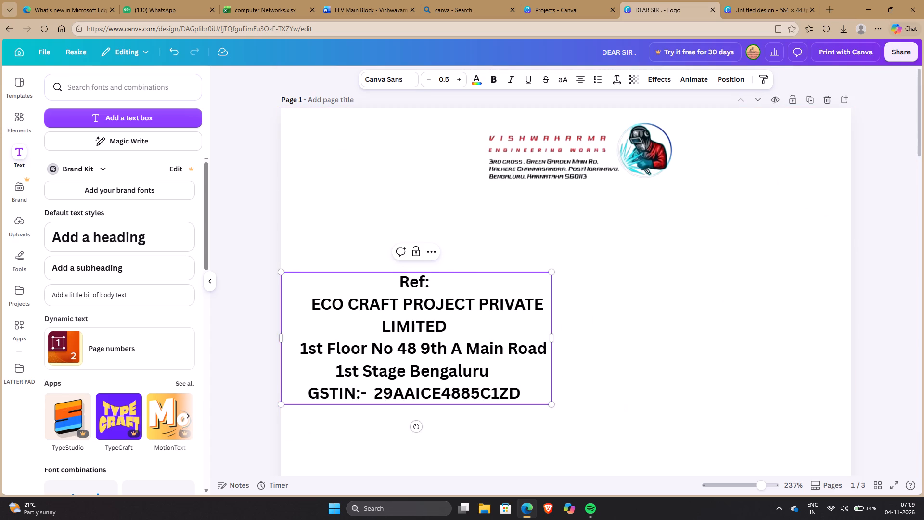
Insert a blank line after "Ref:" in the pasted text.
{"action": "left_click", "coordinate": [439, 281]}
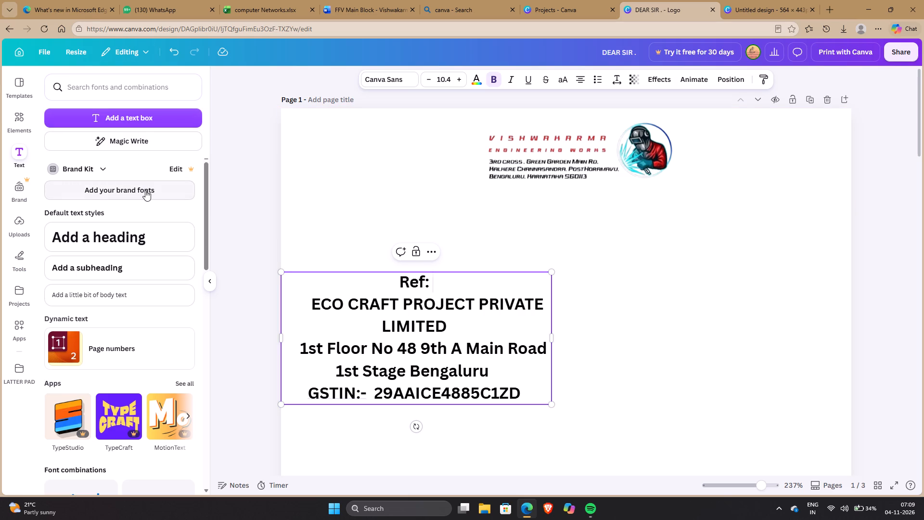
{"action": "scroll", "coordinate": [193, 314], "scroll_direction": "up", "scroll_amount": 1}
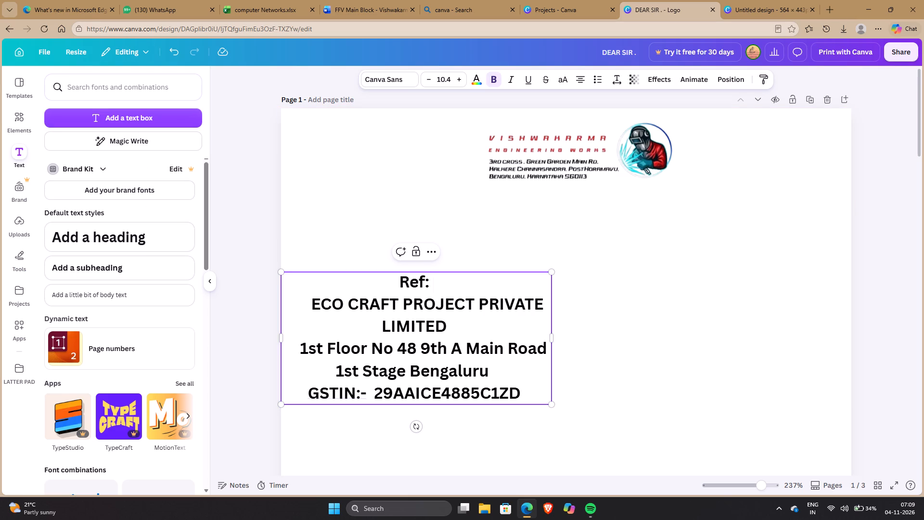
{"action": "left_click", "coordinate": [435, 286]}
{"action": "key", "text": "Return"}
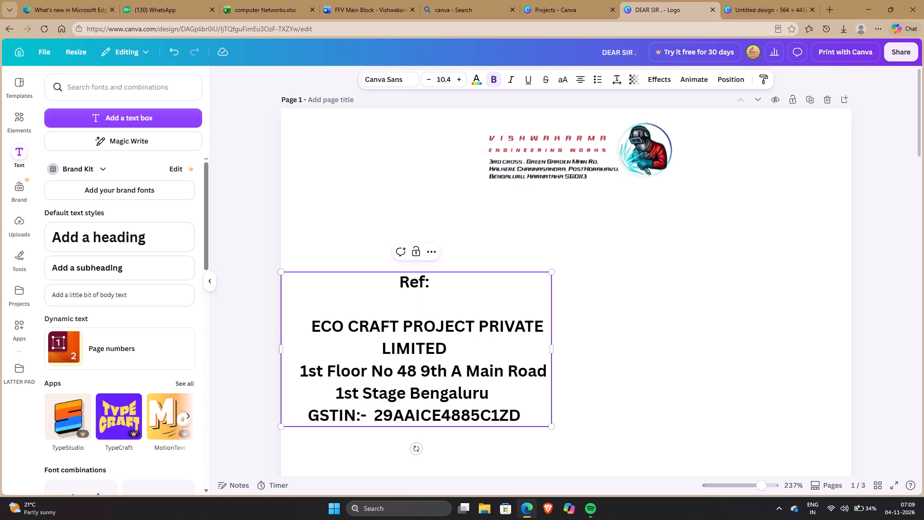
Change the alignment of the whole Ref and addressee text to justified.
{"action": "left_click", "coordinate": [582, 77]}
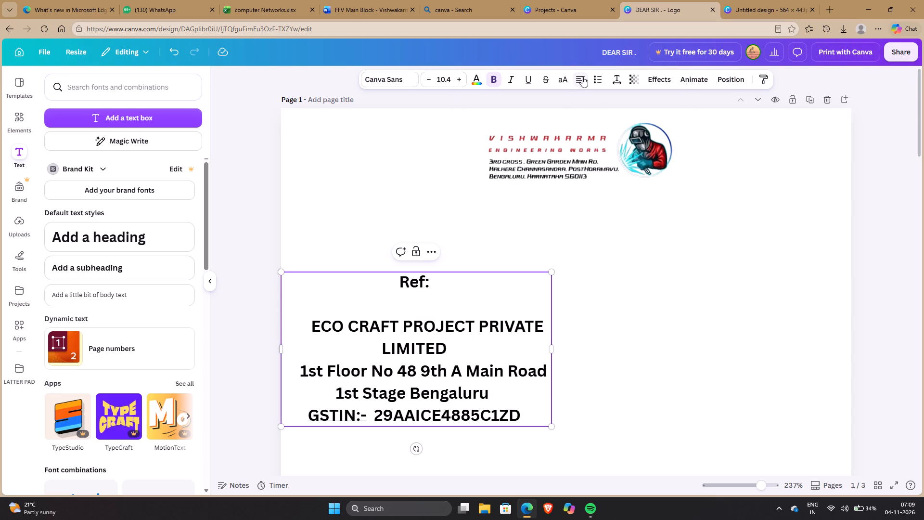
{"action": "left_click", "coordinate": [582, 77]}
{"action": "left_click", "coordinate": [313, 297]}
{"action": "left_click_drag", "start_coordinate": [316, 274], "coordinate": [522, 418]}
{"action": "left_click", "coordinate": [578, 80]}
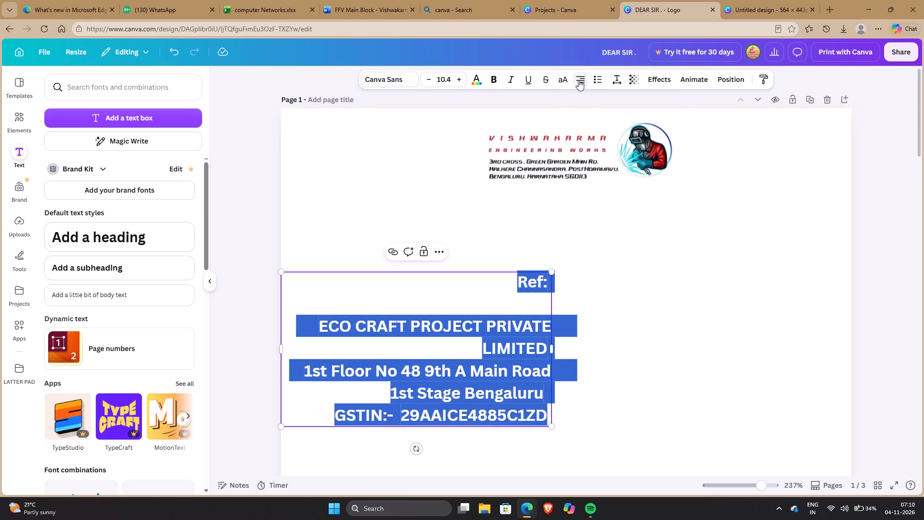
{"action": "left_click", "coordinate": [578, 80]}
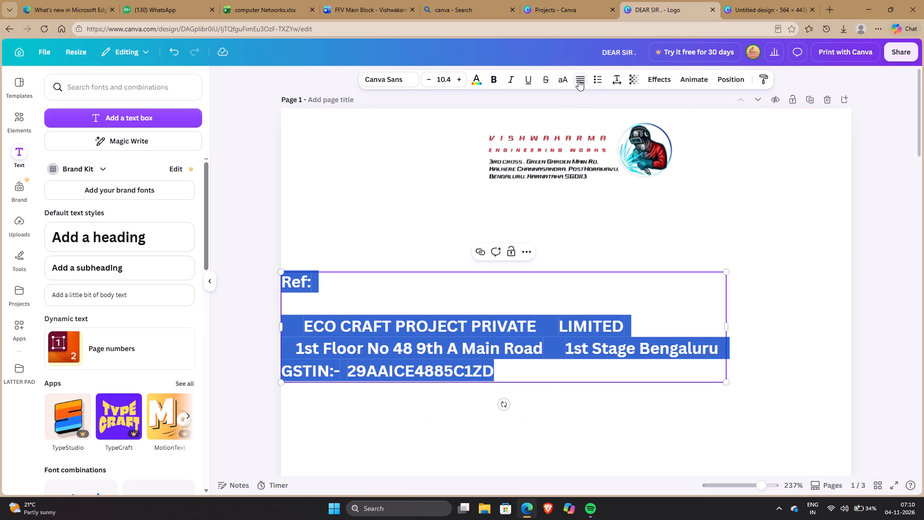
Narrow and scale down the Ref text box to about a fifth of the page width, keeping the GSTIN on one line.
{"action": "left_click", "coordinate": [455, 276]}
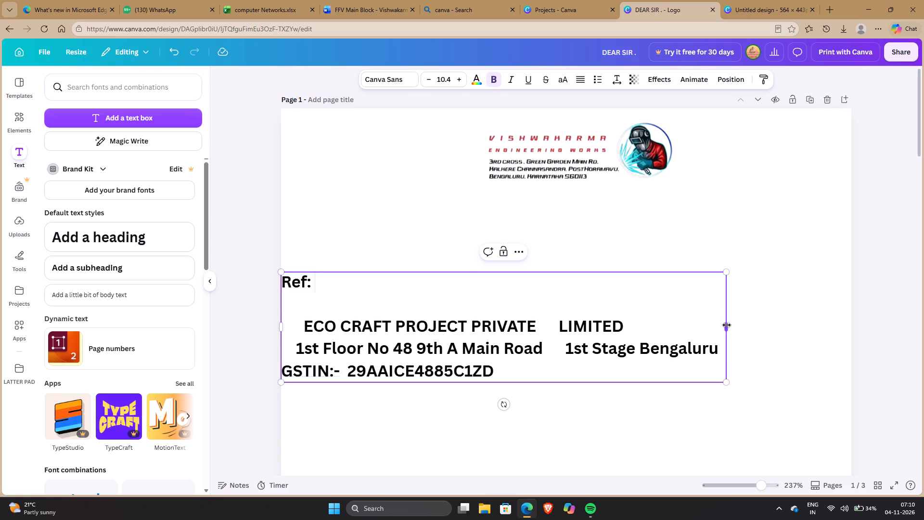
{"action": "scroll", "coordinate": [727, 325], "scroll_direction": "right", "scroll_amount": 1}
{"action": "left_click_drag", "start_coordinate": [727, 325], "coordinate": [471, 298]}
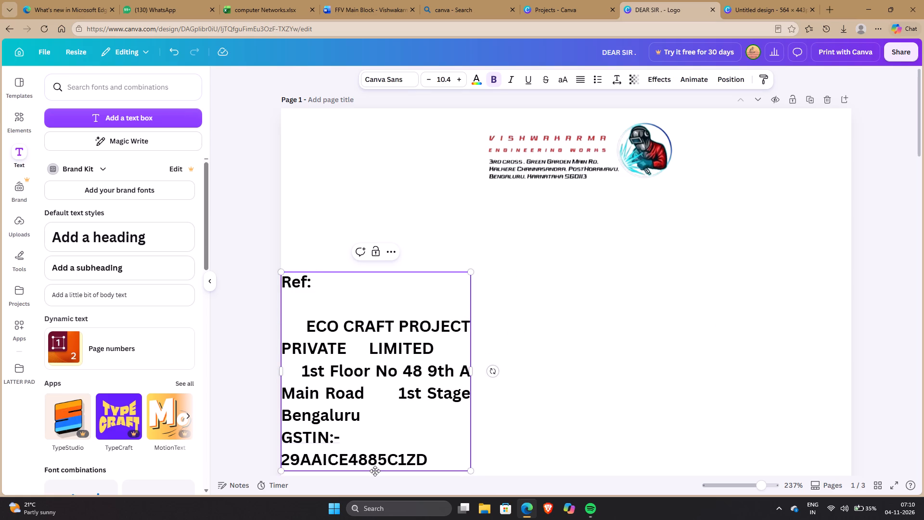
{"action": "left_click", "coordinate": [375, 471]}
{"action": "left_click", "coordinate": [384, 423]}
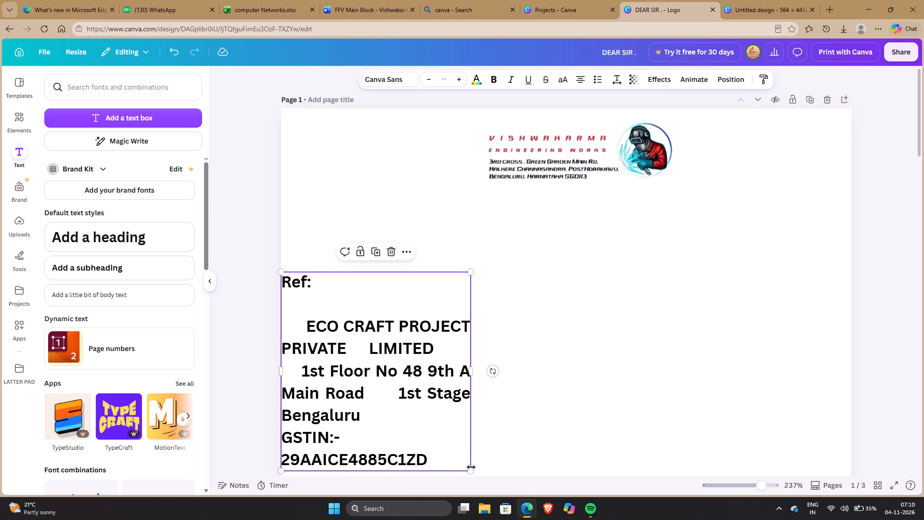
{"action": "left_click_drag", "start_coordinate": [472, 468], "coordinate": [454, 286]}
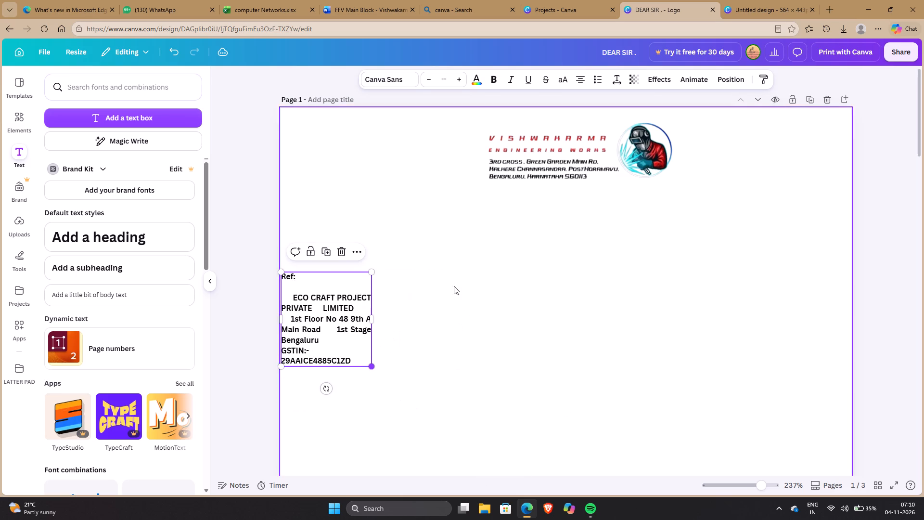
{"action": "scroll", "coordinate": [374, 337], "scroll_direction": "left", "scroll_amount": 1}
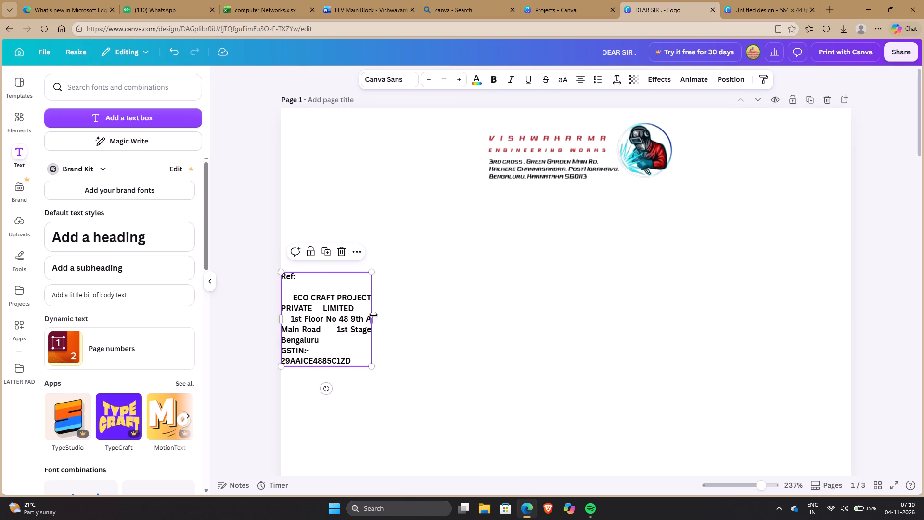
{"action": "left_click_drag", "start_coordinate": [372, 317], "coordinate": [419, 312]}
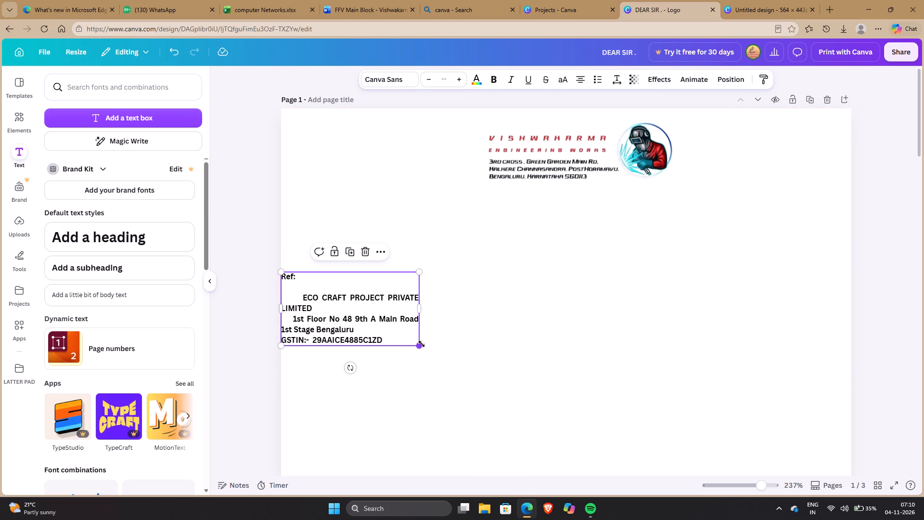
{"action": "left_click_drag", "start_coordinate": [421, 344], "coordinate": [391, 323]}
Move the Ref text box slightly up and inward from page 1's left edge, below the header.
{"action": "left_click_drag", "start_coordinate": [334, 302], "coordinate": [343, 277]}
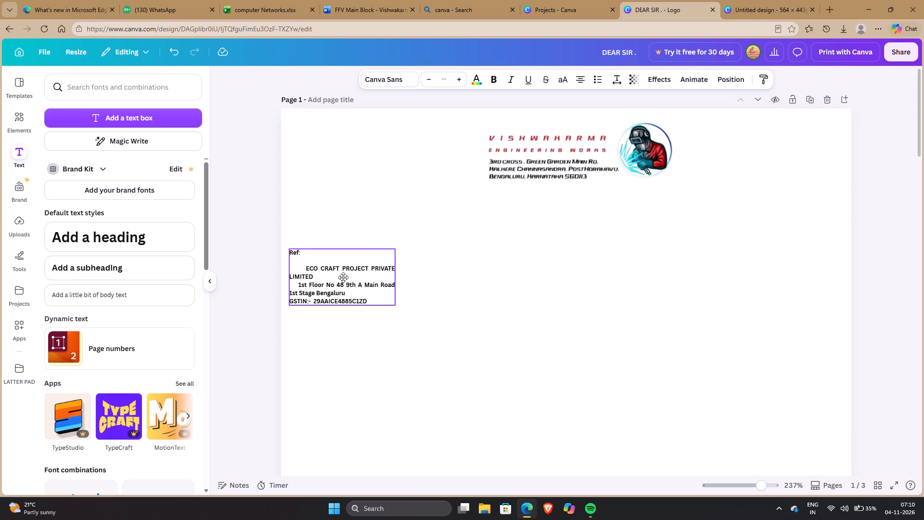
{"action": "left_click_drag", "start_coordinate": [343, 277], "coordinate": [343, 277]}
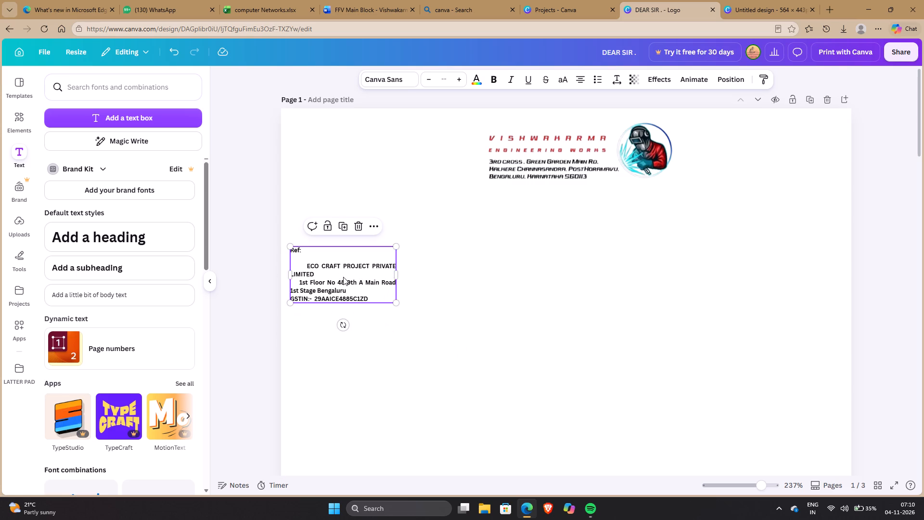
Delete the Ref text box from page 1.
{"action": "key", "text": "Delete"}
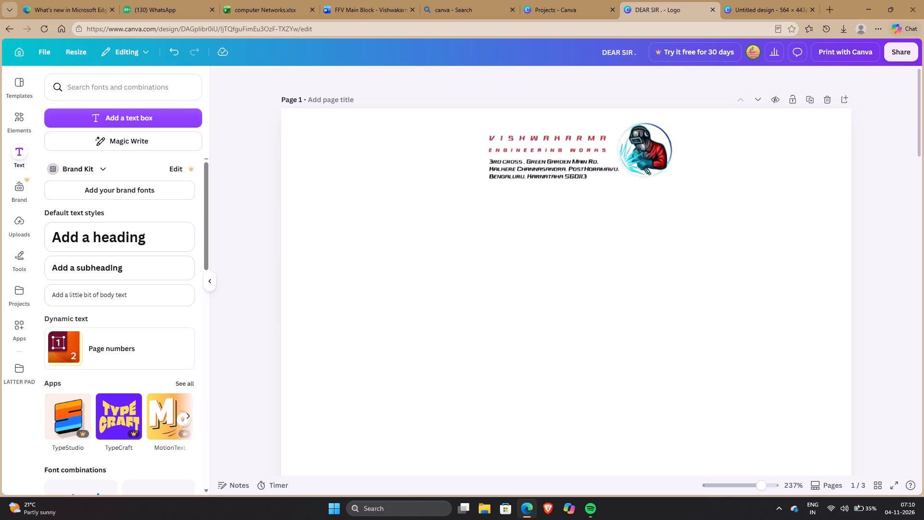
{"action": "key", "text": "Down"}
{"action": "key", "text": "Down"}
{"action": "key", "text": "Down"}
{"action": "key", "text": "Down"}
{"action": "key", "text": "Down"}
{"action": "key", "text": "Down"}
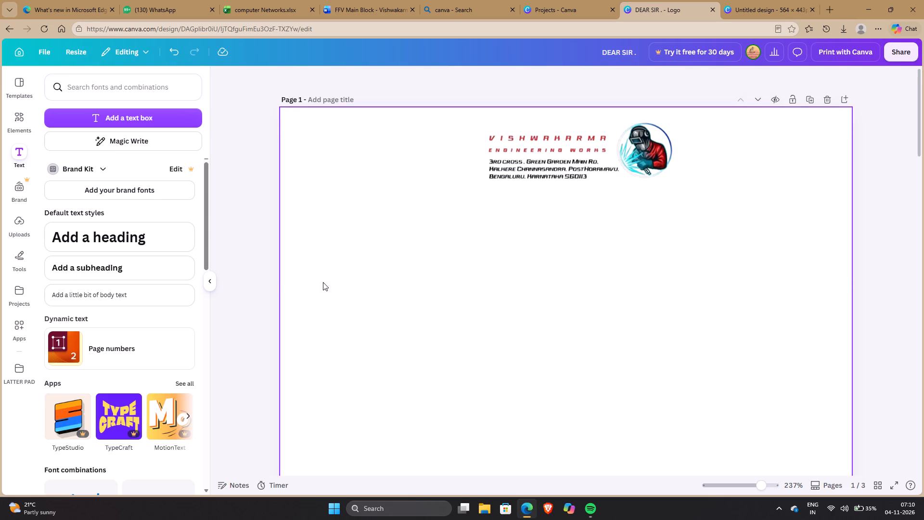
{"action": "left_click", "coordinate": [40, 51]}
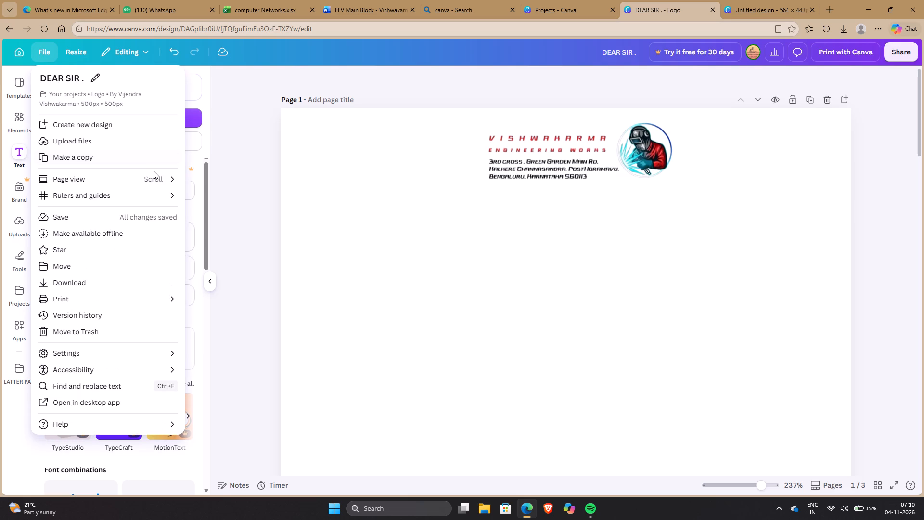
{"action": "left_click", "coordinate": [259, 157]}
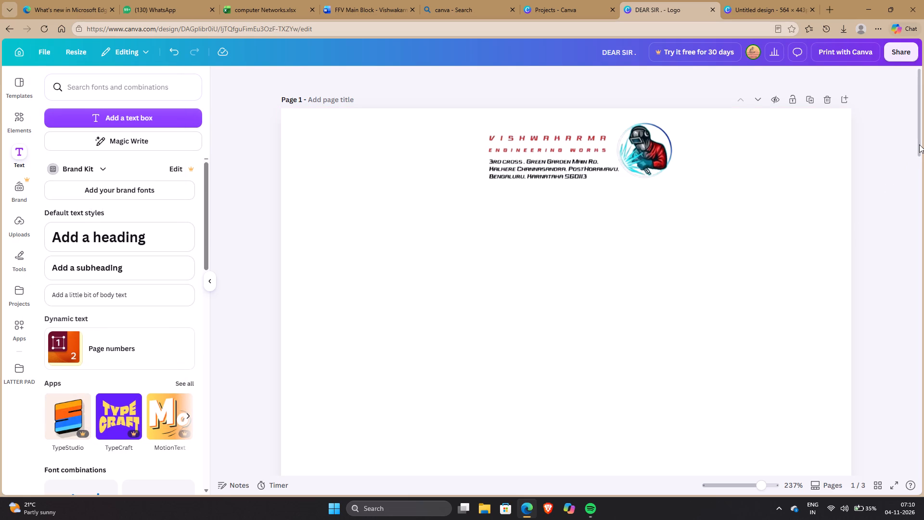
Delete the round orange welder image from page 3.
{"action": "left_click_drag", "start_coordinate": [919, 144], "coordinate": [923, 519]}
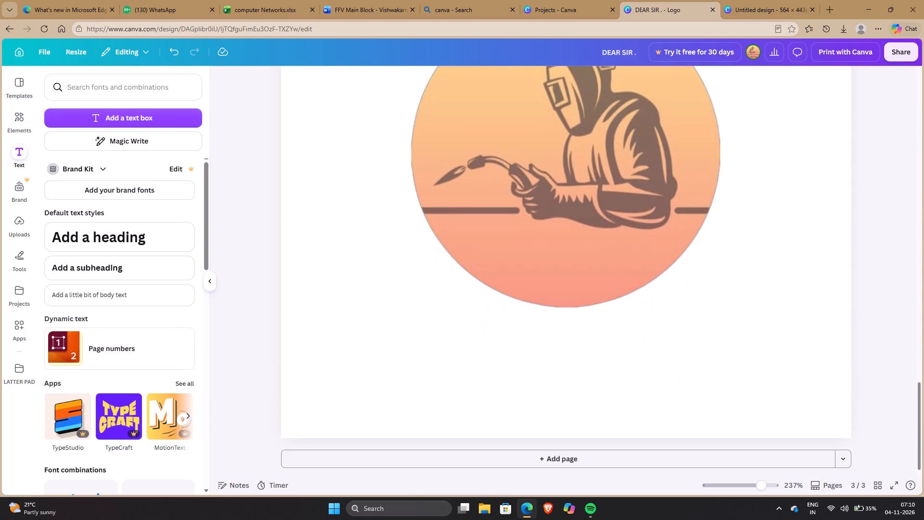
{"action": "left_click_drag", "start_coordinate": [923, 519], "coordinate": [855, 298]}
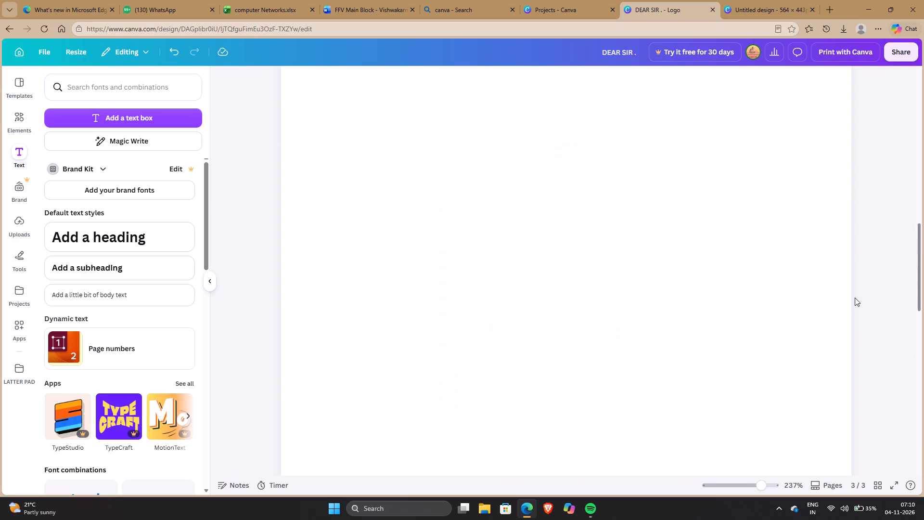
{"action": "left_click_drag", "start_coordinate": [855, 298], "coordinate": [878, 404]}
{"action": "left_click", "coordinate": [587, 405]}
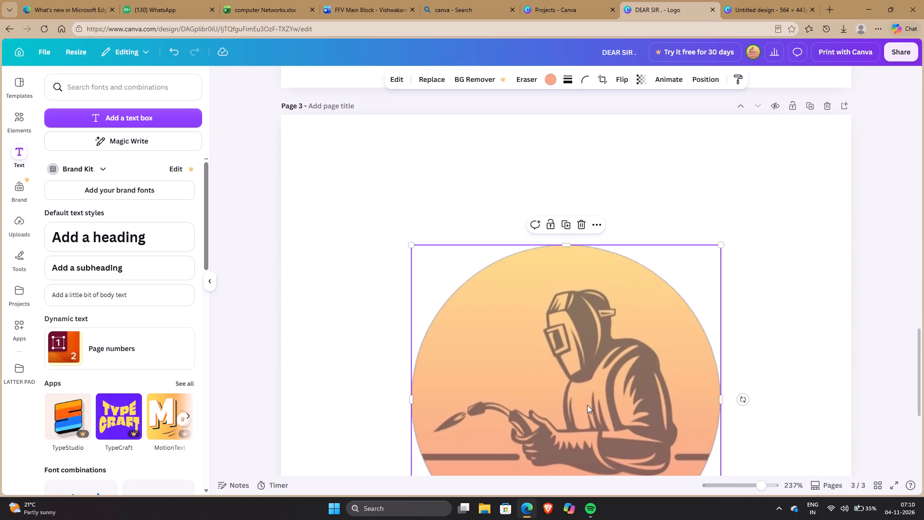
{"action": "key", "text": "Delete"}
Delete the brown "Quality means doing it right when no one is looking" banner from the bottom of page 1.
{"action": "key", "text": "Up"}
{"action": "key", "text": "Up"}
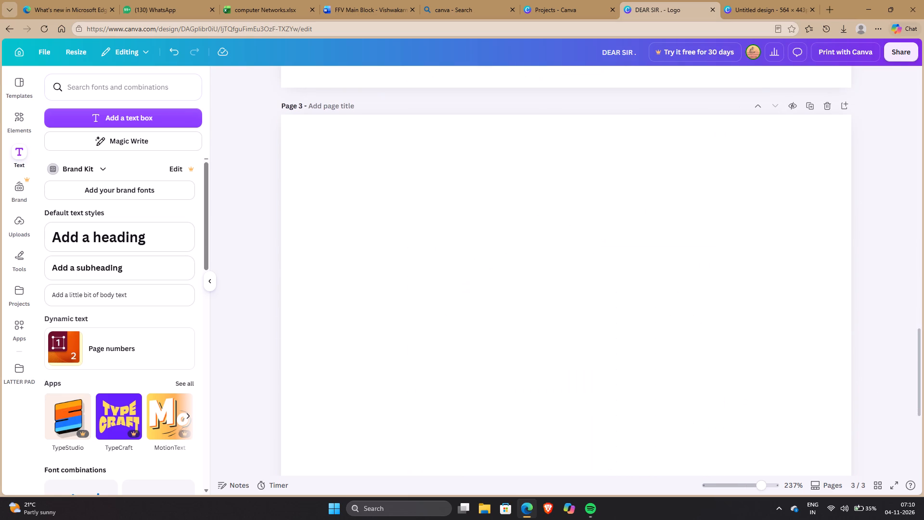
{"action": "key", "text": "Up"}
{"action": "left_click_drag", "start_coordinate": [918, 369], "coordinate": [849, 218]}
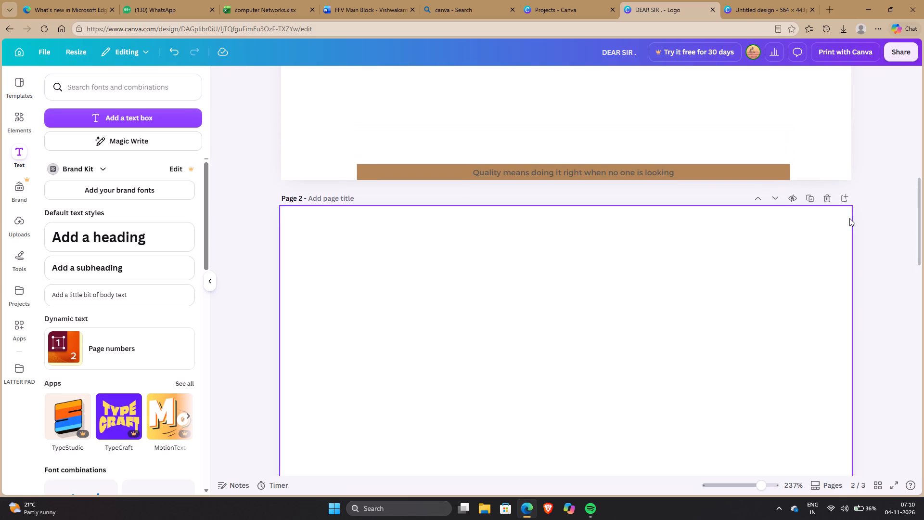
{"action": "left_click", "coordinate": [711, 171]}
{"action": "key", "text": "Delete"}
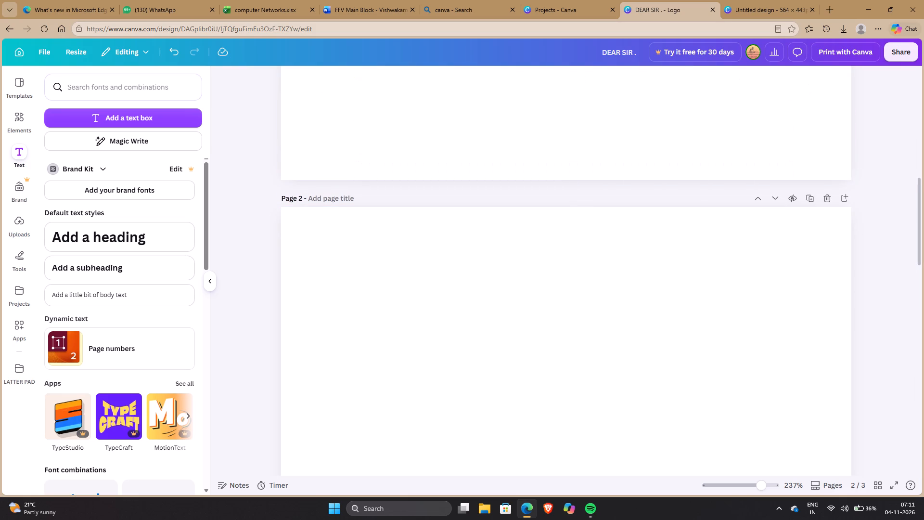
Check pages 1 to 3 for leftover elements other than the header image.
{"action": "left_click", "coordinate": [721, 234]}
{"action": "key", "text": "Delete"}
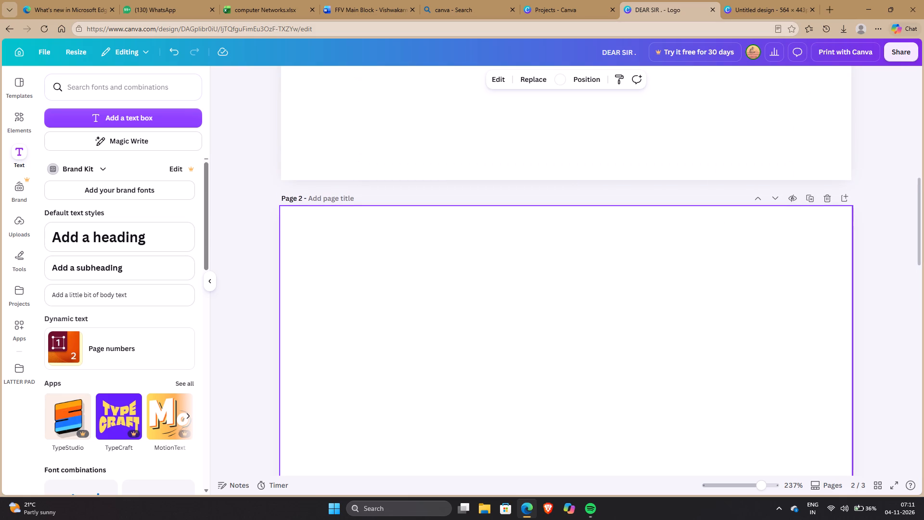
{"action": "key", "text": "Delete"}
{"action": "key", "text": "Delete"}
{"action": "key", "text": "Delete"}
{"action": "left_click", "coordinate": [721, 178]}
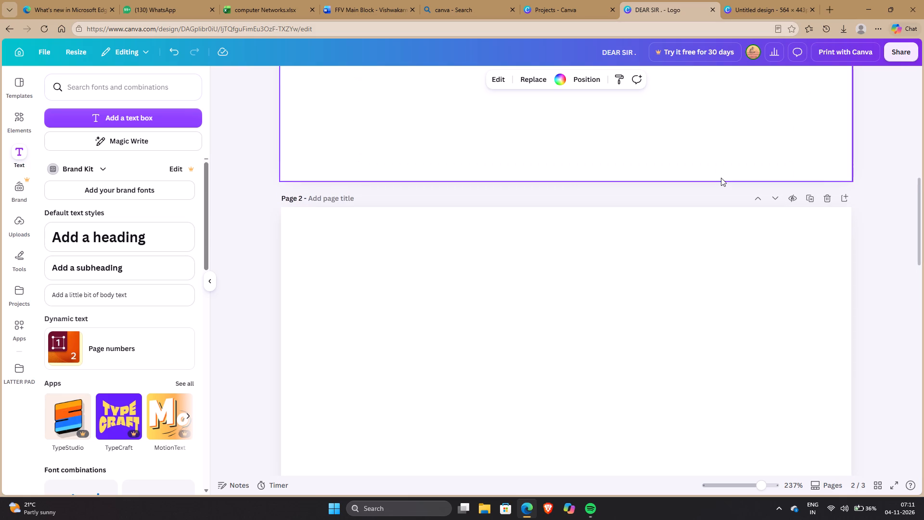
{"action": "left_click_drag", "start_coordinate": [922, 236], "coordinate": [923, 516]}
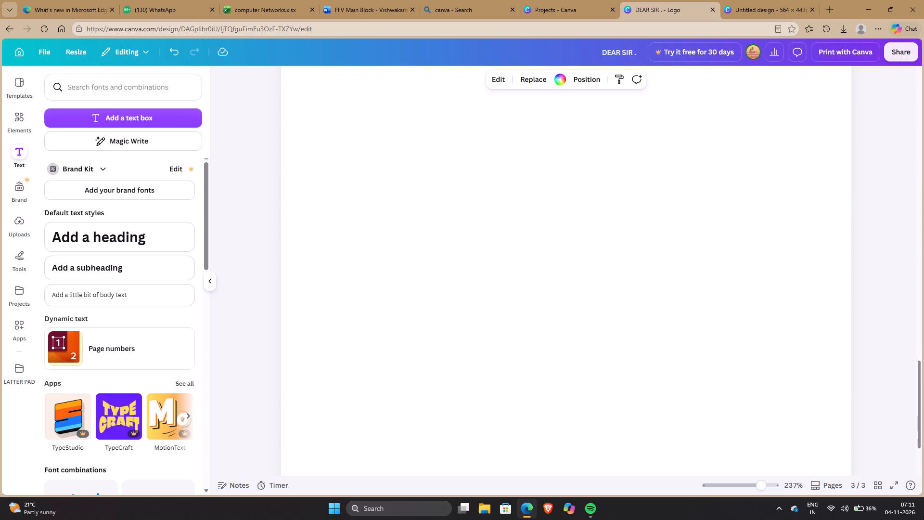
{"action": "left_click_drag", "start_coordinate": [923, 516], "coordinate": [810, 137]}
{"action": "left_click_drag", "start_coordinate": [810, 137], "coordinate": [789, 72]}
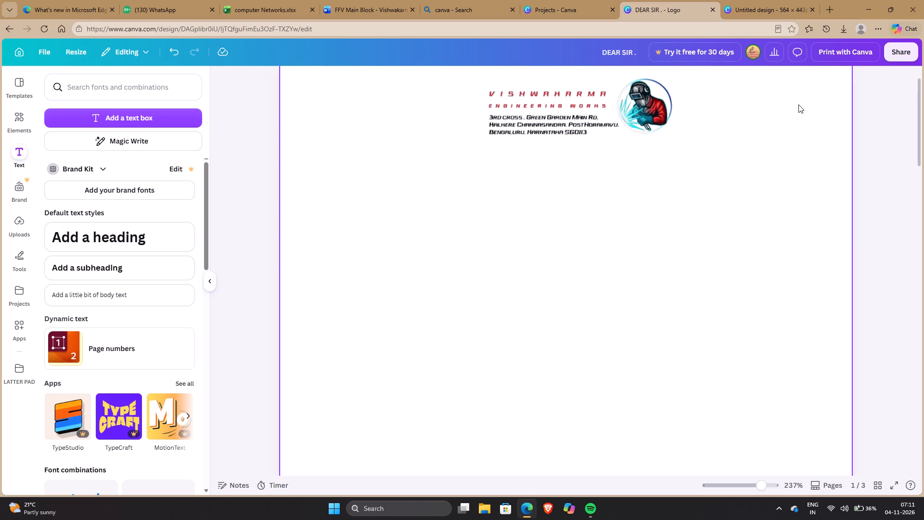
{"action": "left_click", "coordinate": [613, 145]}
{"action": "left_click", "coordinate": [638, 257]}
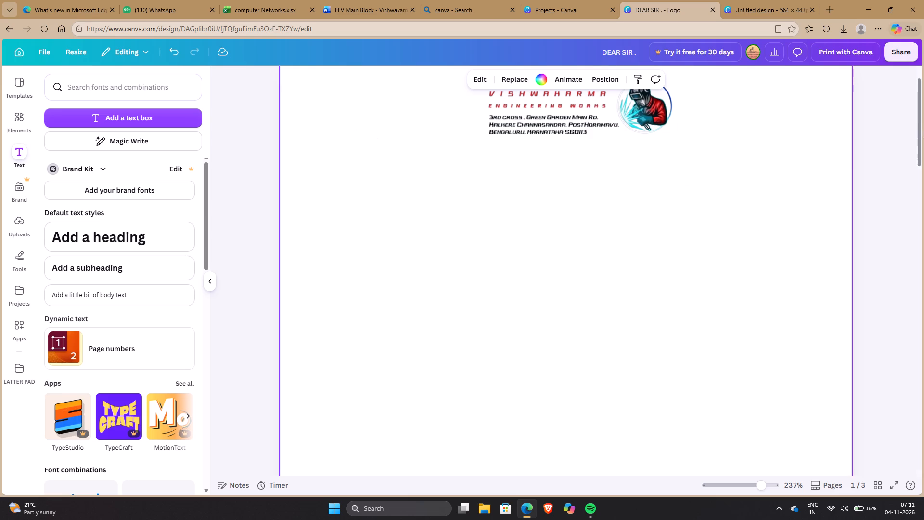
{"action": "left_click_drag", "start_coordinate": [917, 135], "coordinate": [923, 211]}
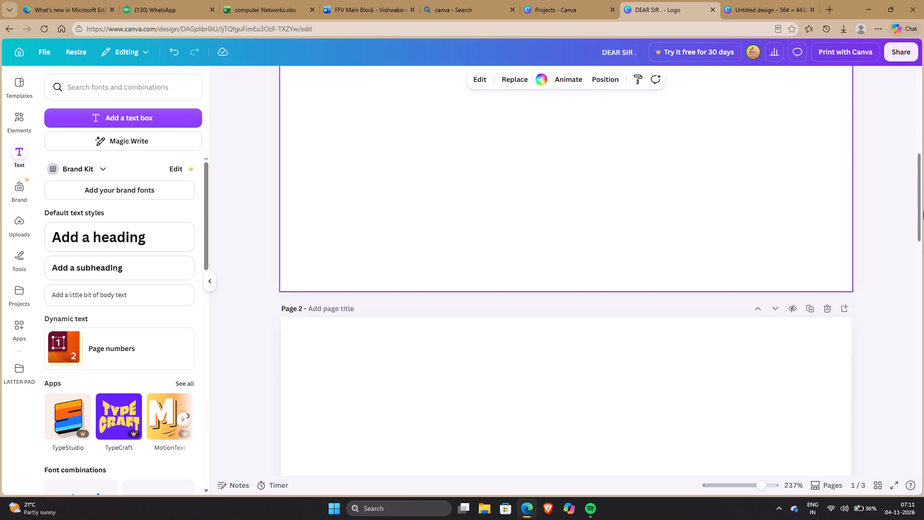
{"action": "left_click_drag", "start_coordinate": [923, 211], "coordinate": [904, 32]}
Widen page 1's Vishwakarma Engineering Works header image on both sides to about 270 by 142 px.
{"action": "left_click", "coordinate": [513, 132]}
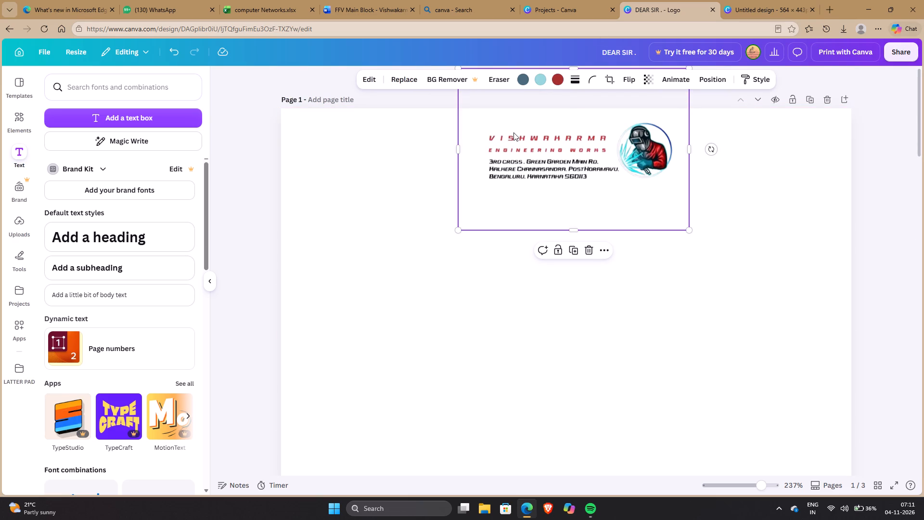
{"action": "left_click_drag", "start_coordinate": [458, 146], "coordinate": [412, 143]}
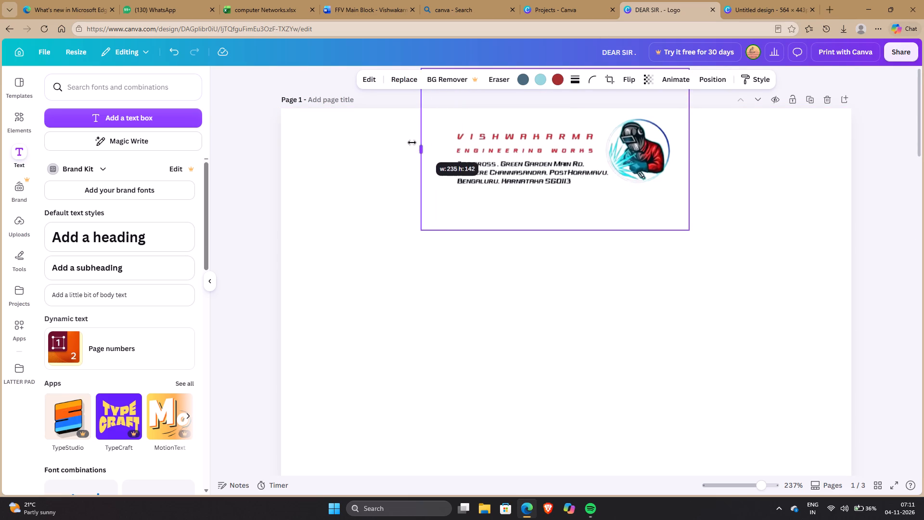
{"action": "left_click_drag", "start_coordinate": [412, 143], "coordinate": [406, 141]}
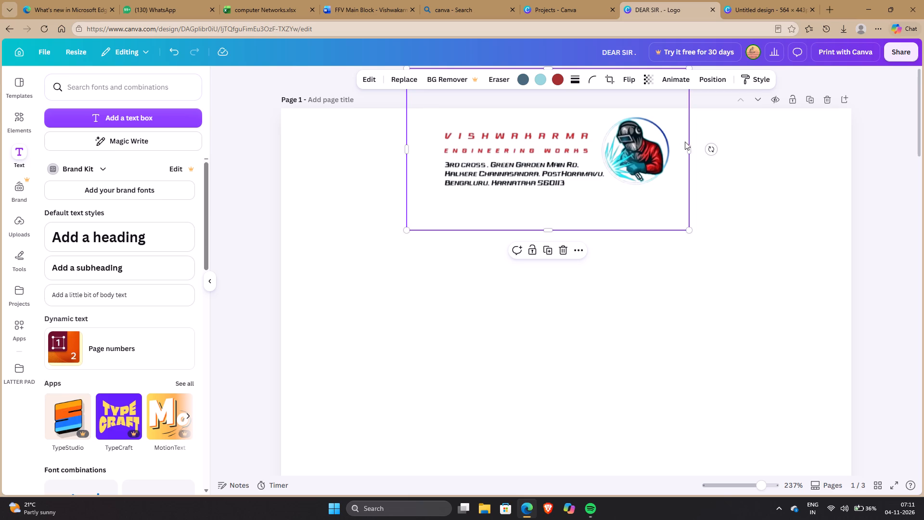
{"action": "left_click_drag", "start_coordinate": [693, 148], "coordinate": [717, 147]}
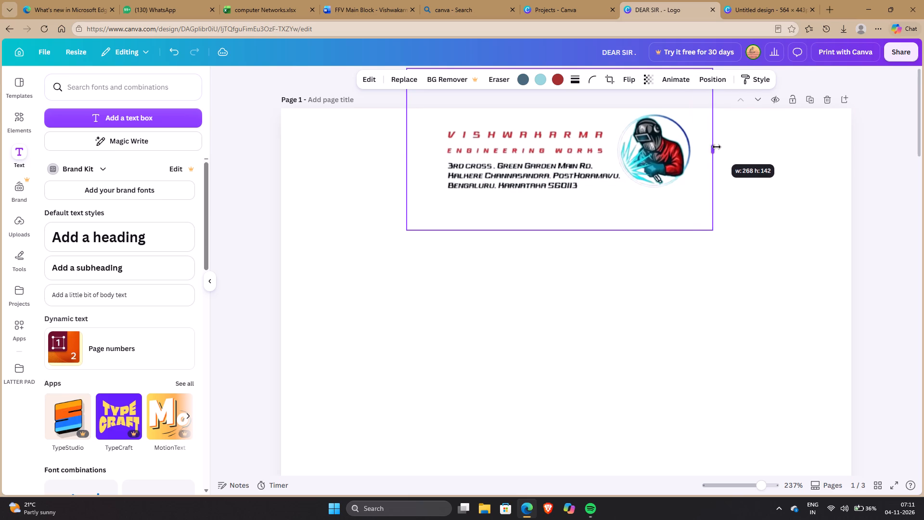
{"action": "left_click_drag", "start_coordinate": [717, 147], "coordinate": [721, 149]}
Move the header image to page 1's upper-right corner, its frame slightly past the page's right edge.
{"action": "left_click_drag", "start_coordinate": [539, 144], "coordinate": [545, 152]}
{"action": "left_click", "coordinate": [661, 325]}
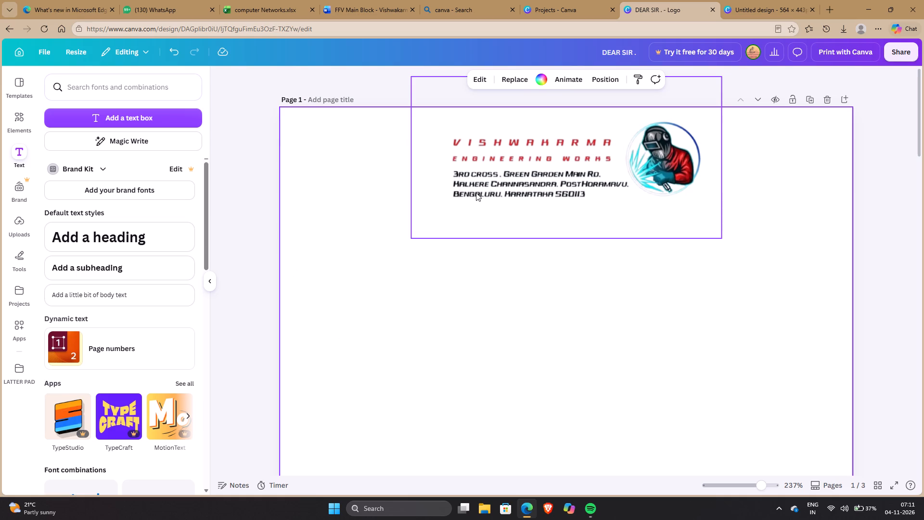
{"action": "left_click_drag", "start_coordinate": [476, 192], "coordinate": [607, 206]}
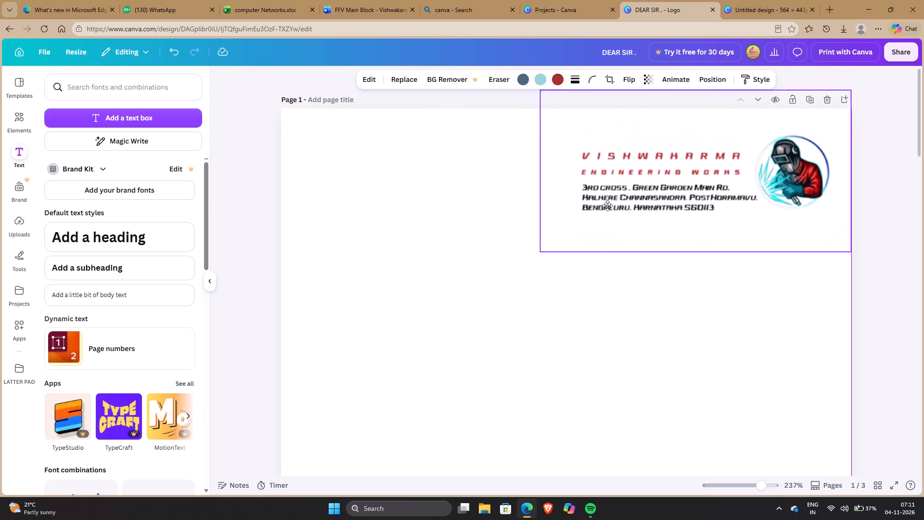
{"action": "left_click_drag", "start_coordinate": [607, 206], "coordinate": [611, 199]}
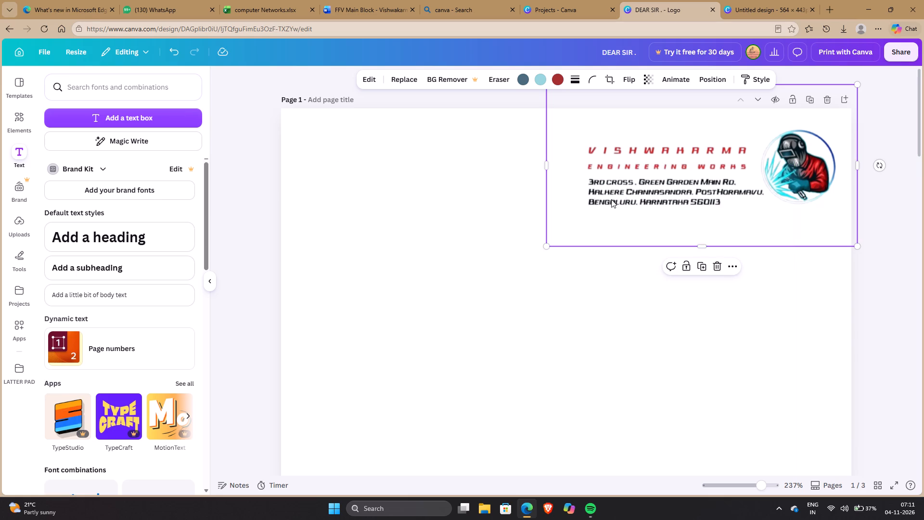
{"action": "left_click", "coordinate": [481, 340]}
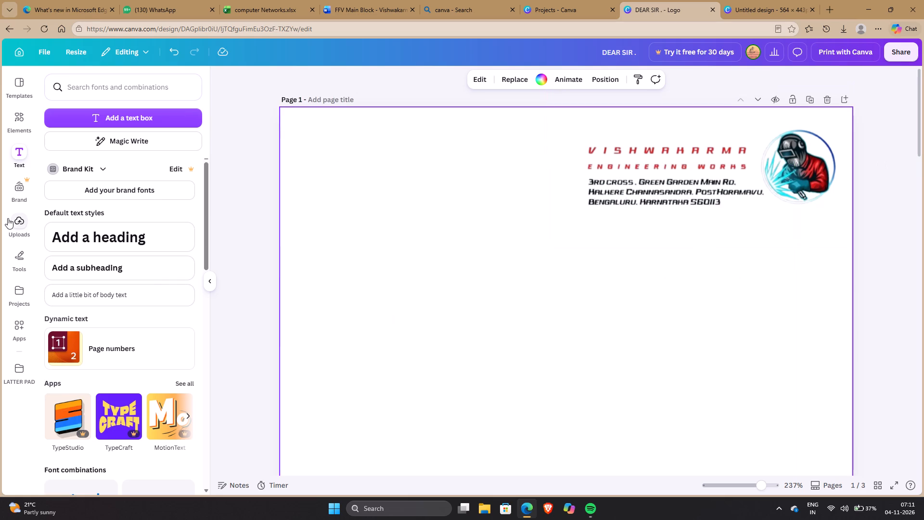
Open the library of uploaded images.
{"action": "left_click", "coordinate": [18, 256]}
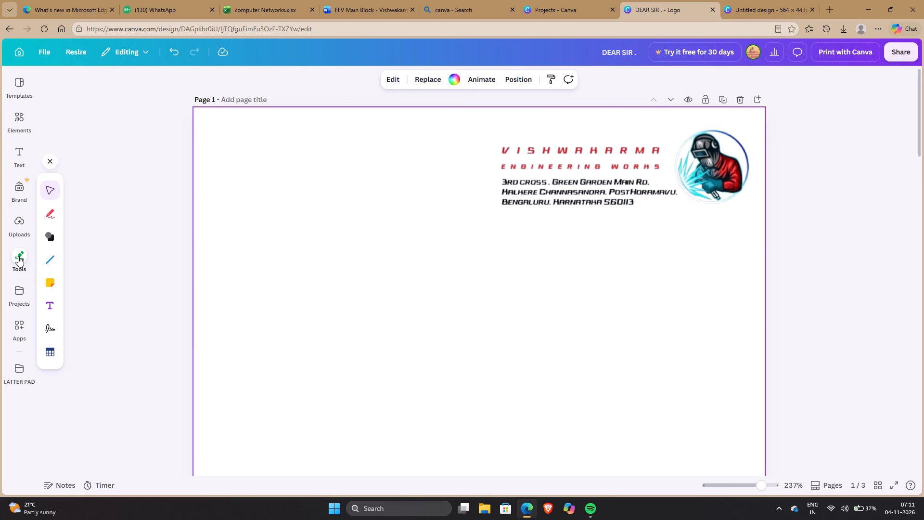
{"action": "left_click", "coordinate": [28, 215]}
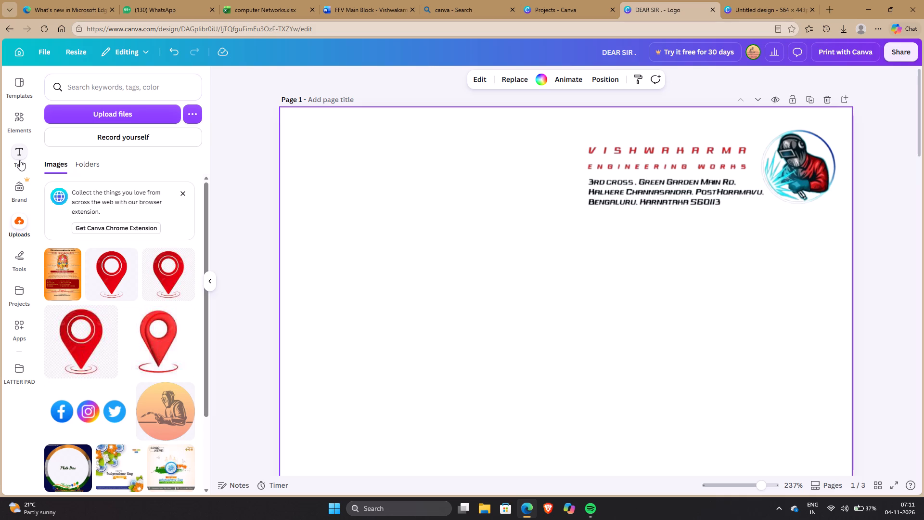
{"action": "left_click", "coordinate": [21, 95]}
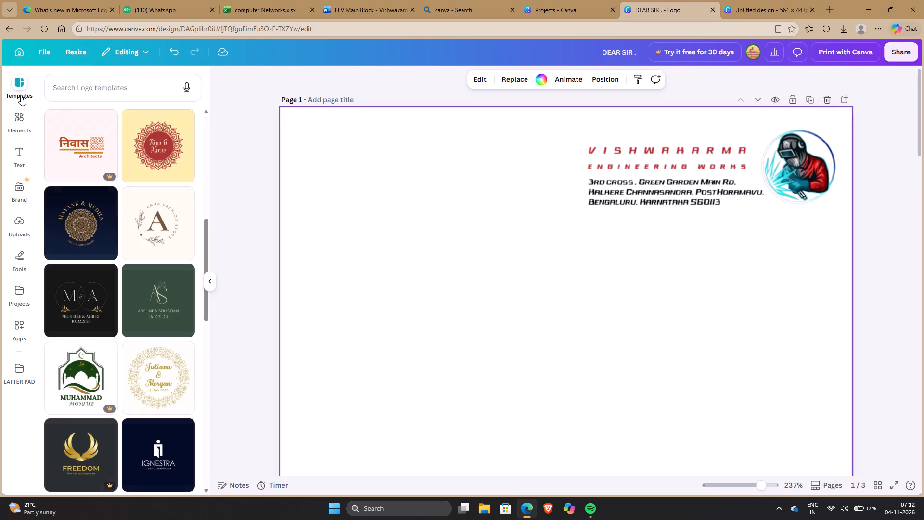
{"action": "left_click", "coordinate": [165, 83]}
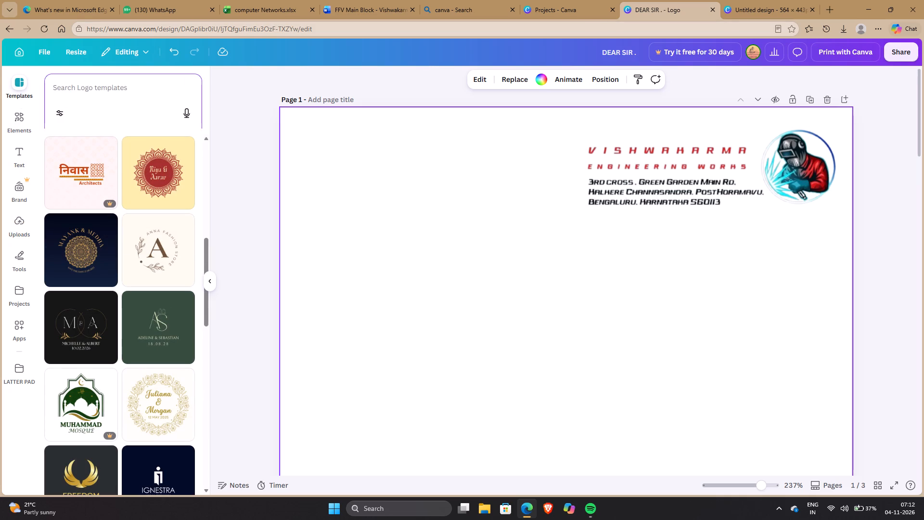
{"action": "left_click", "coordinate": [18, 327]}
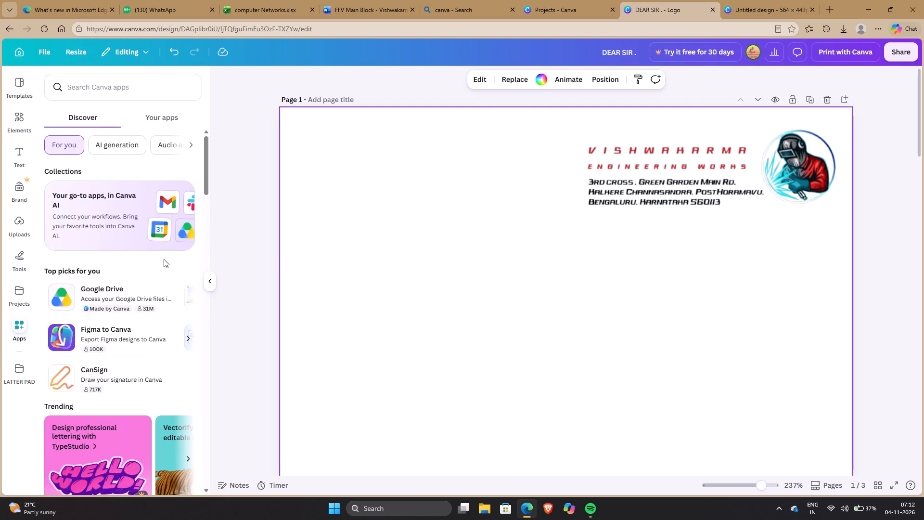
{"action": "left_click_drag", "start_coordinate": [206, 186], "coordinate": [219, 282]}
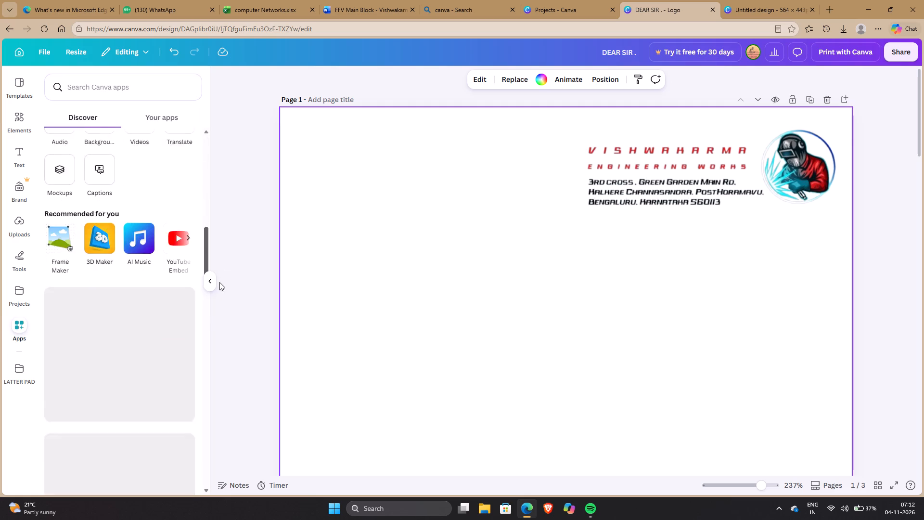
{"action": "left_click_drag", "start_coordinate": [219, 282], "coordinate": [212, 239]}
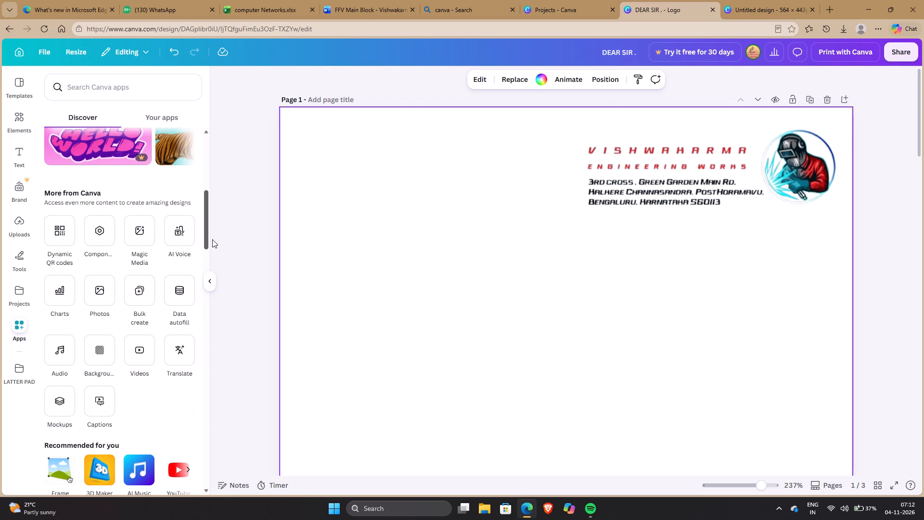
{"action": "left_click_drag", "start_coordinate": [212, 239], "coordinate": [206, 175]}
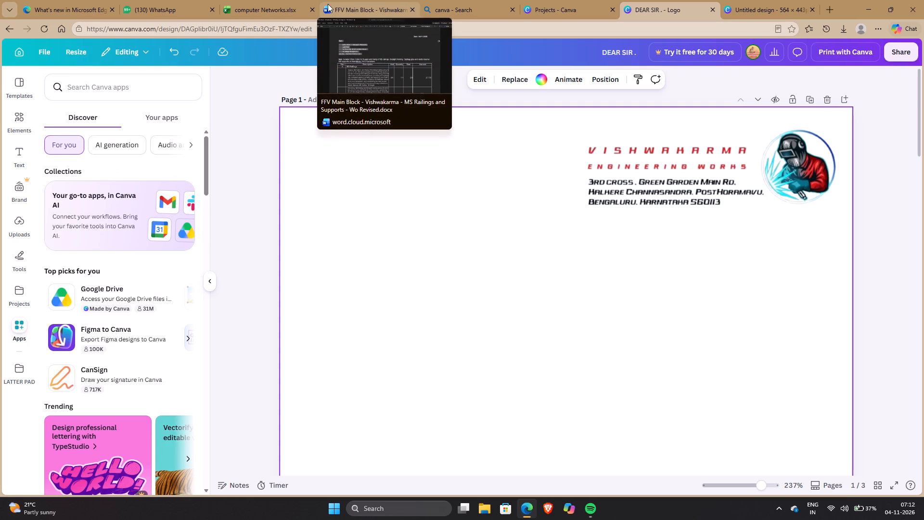
Switch to the computer Networks.xlsx workbook in Excel.
{"action": "left_click", "coordinate": [291, 0]}
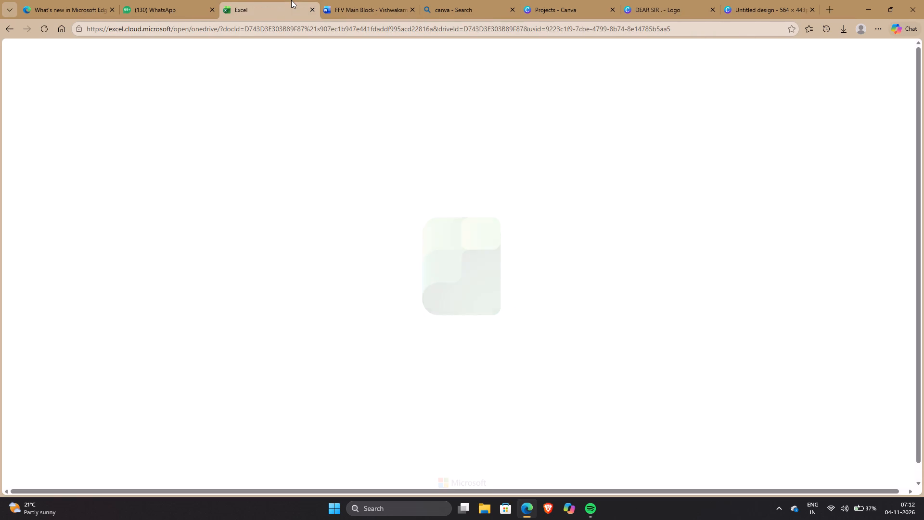